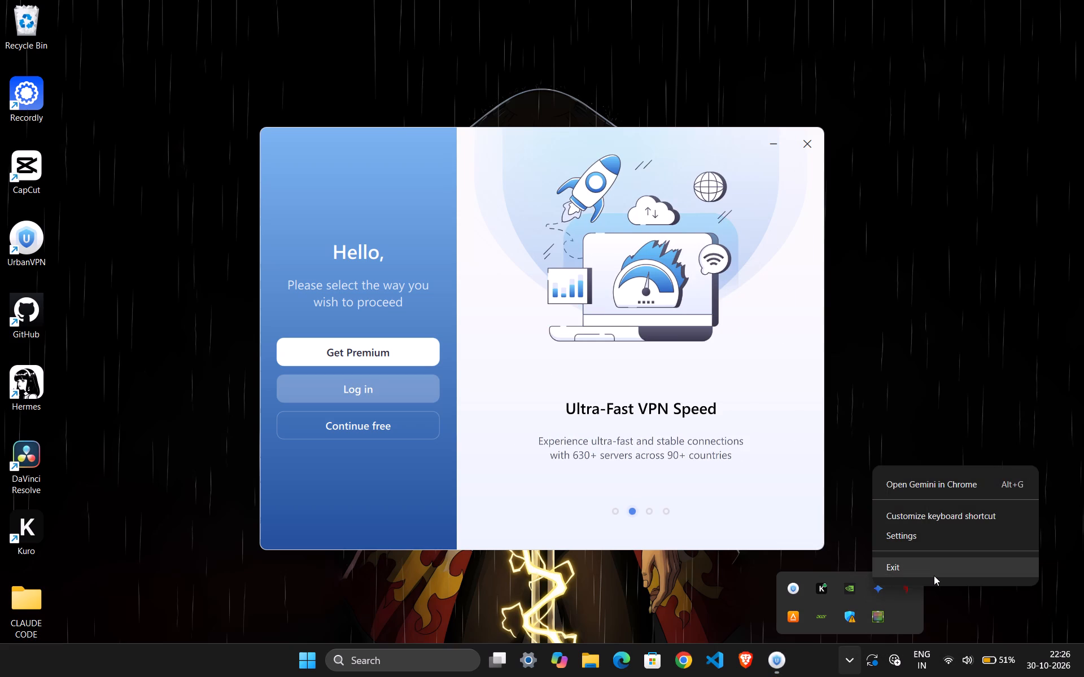
left_click(934, 575)
Open Task Manager.
right_click(803, 660)
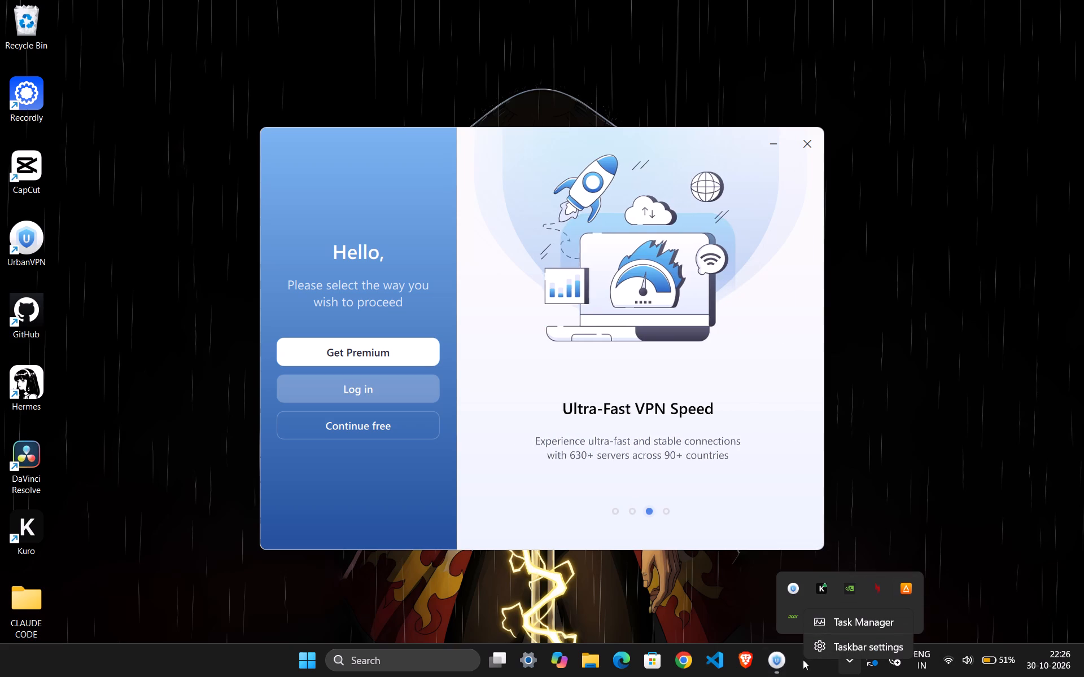
left_click(839, 614)
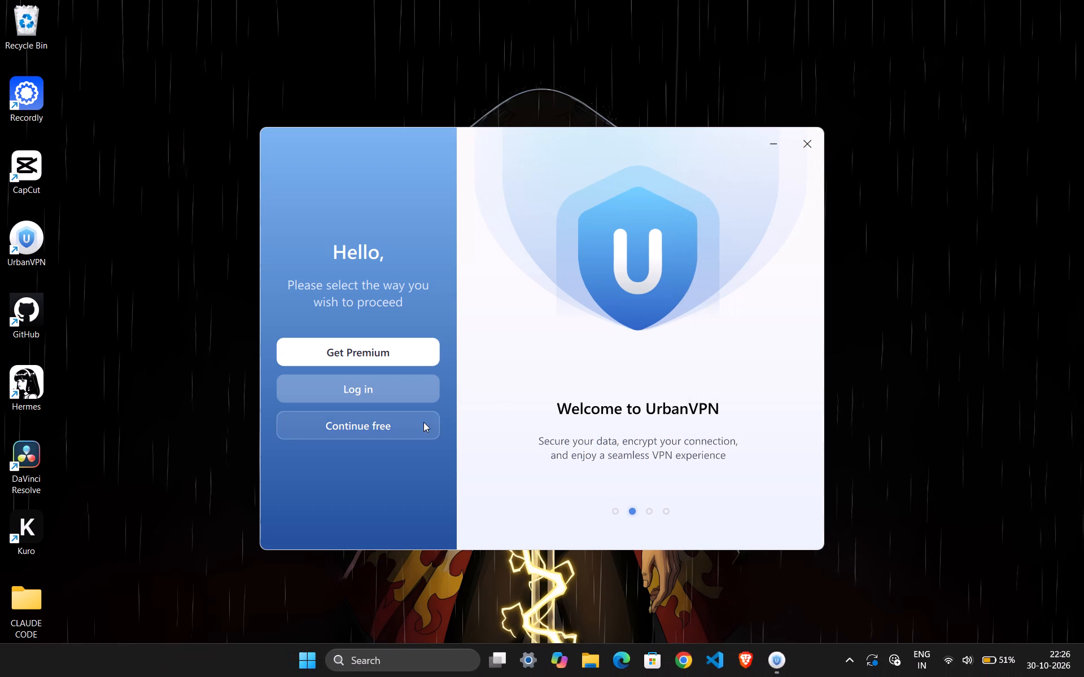
Continue with the free version of UrbanVPN and ignore the Premium upgrade offer.
left_click(422, 423)
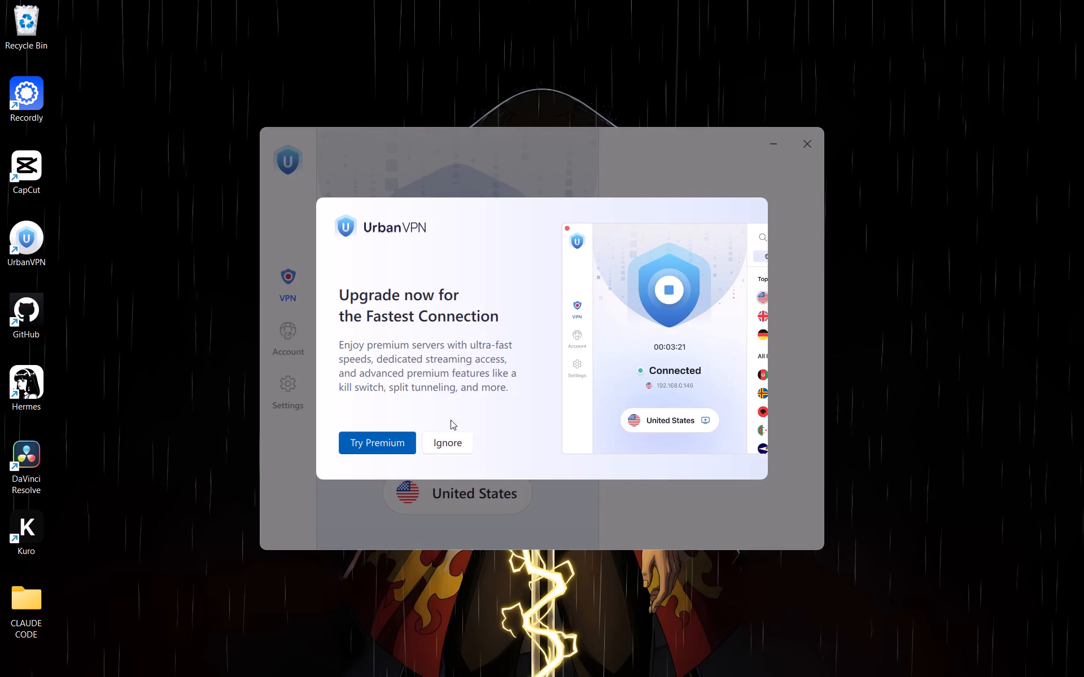
left_click(442, 441)
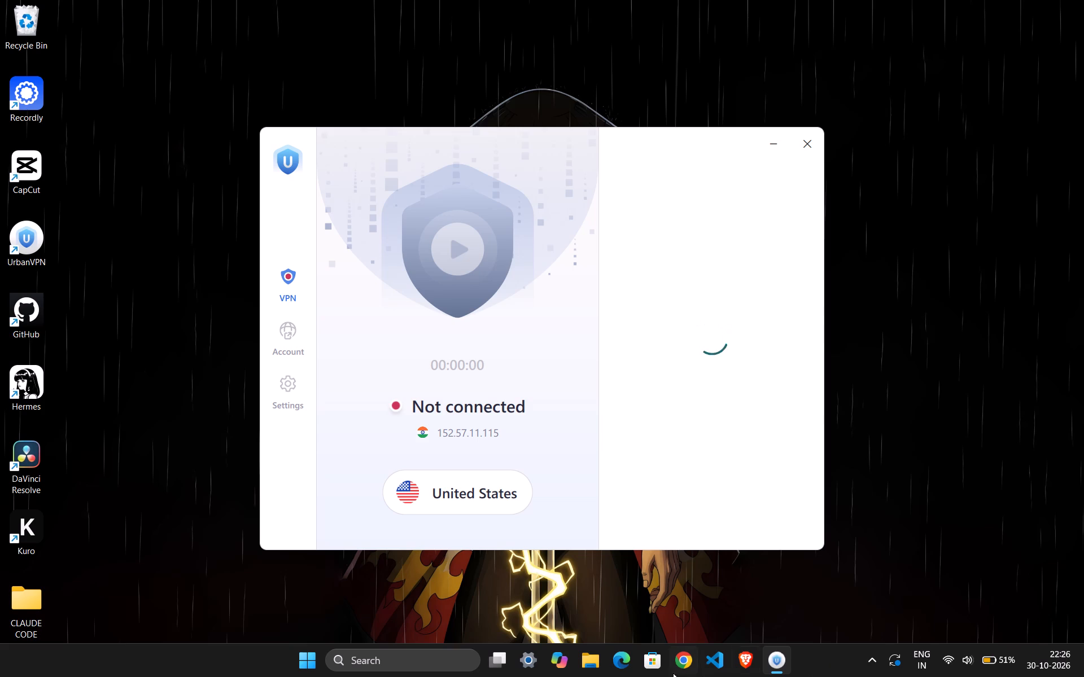
Search the UrbanVPN locations for "ru" and connect to Russia.
left_click(513, 498)
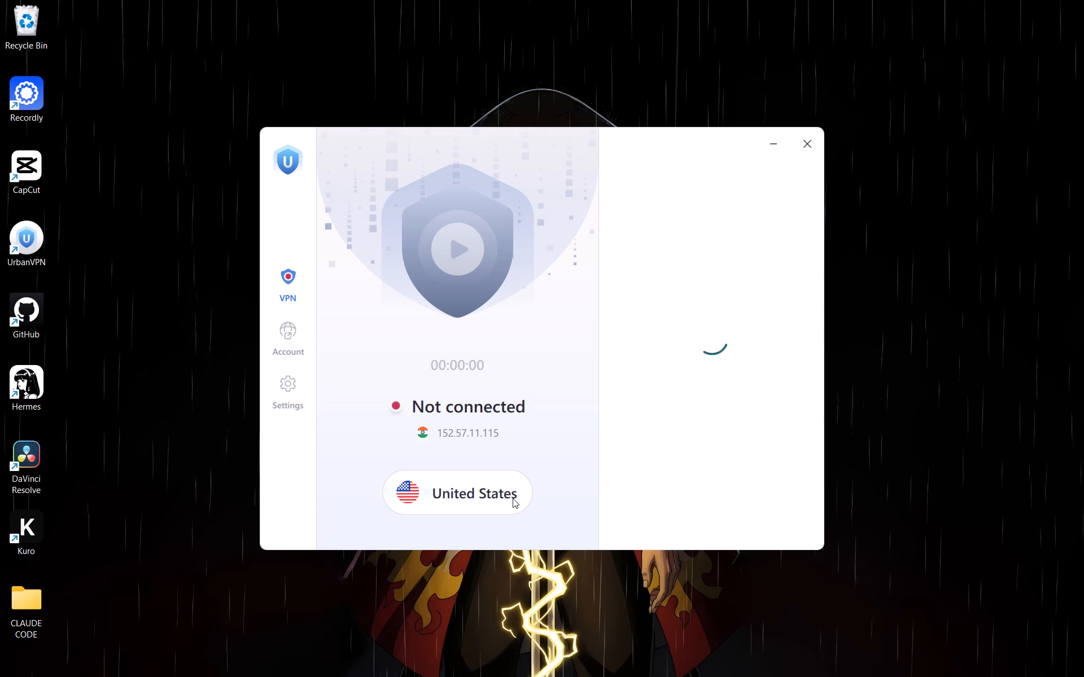
left_click(283, 388)
left_click(279, 291)
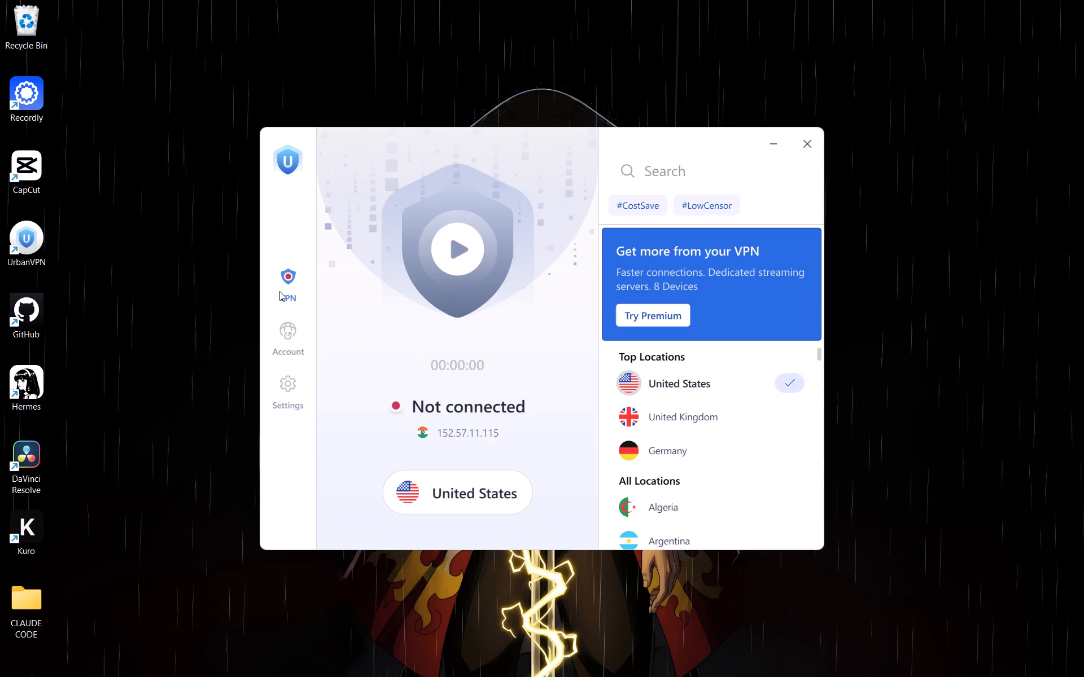
left_click(722, 175)
type("ru")
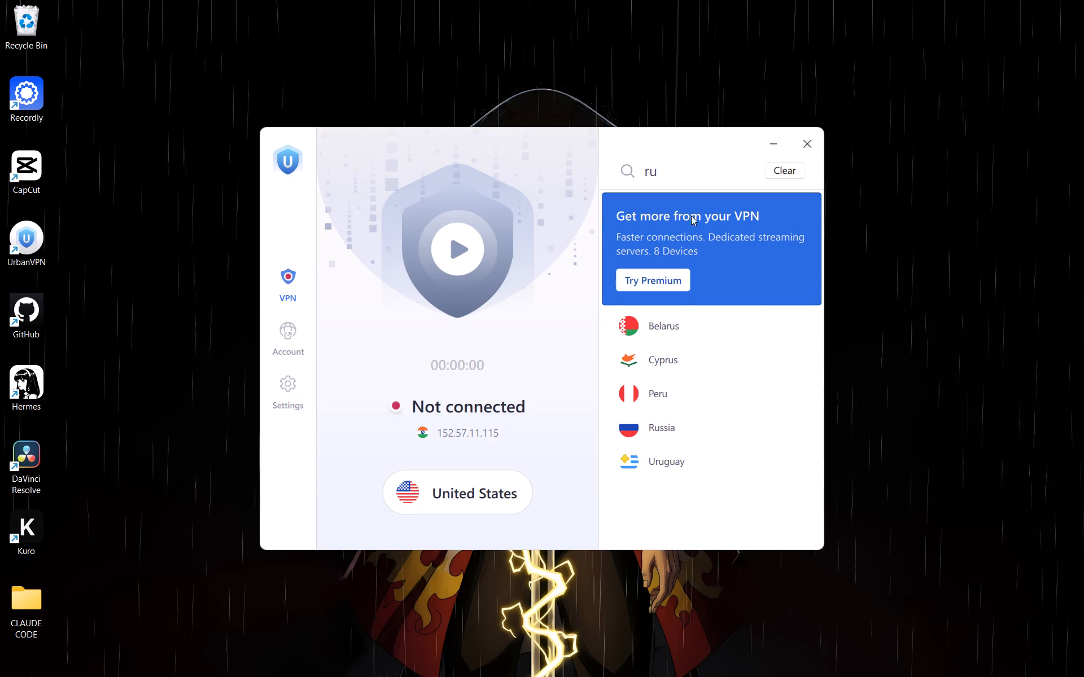
left_click(667, 420)
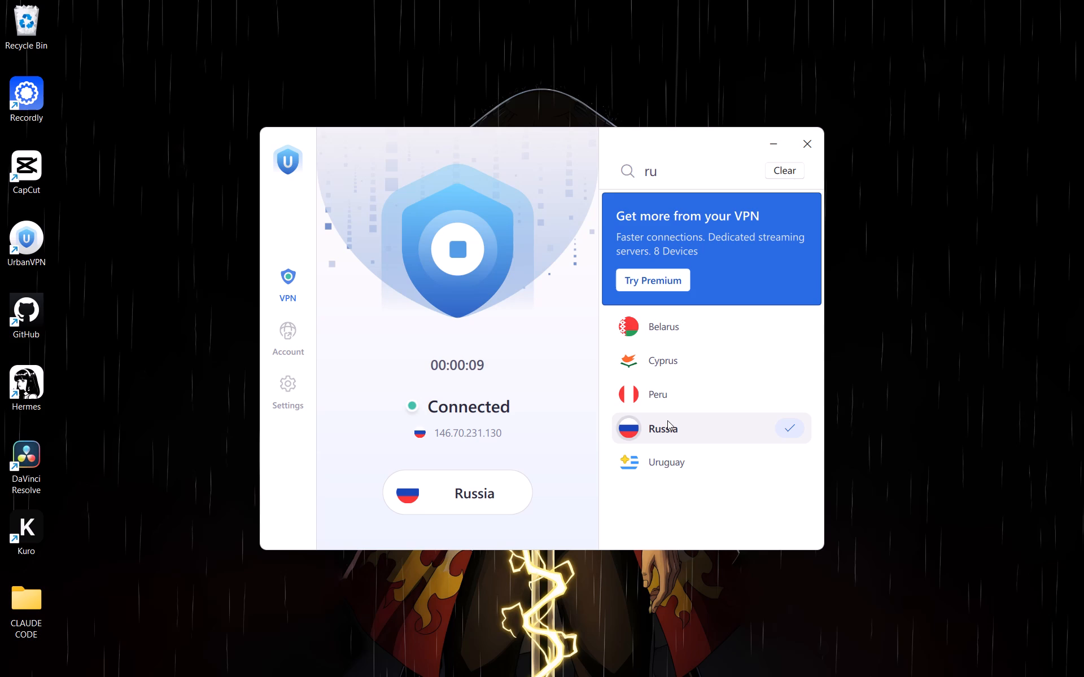
Launch CapCut from the desktop and dismiss the Pro free-trial offer.
scroll(667, 420, "up", 5)
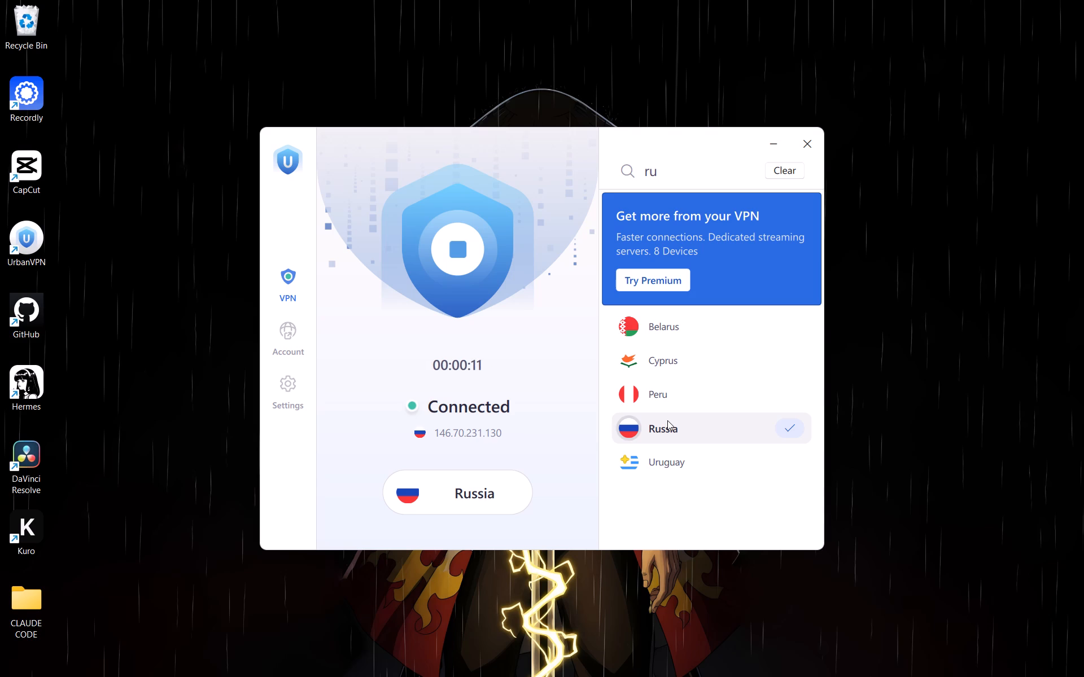
double_click(38, 174)
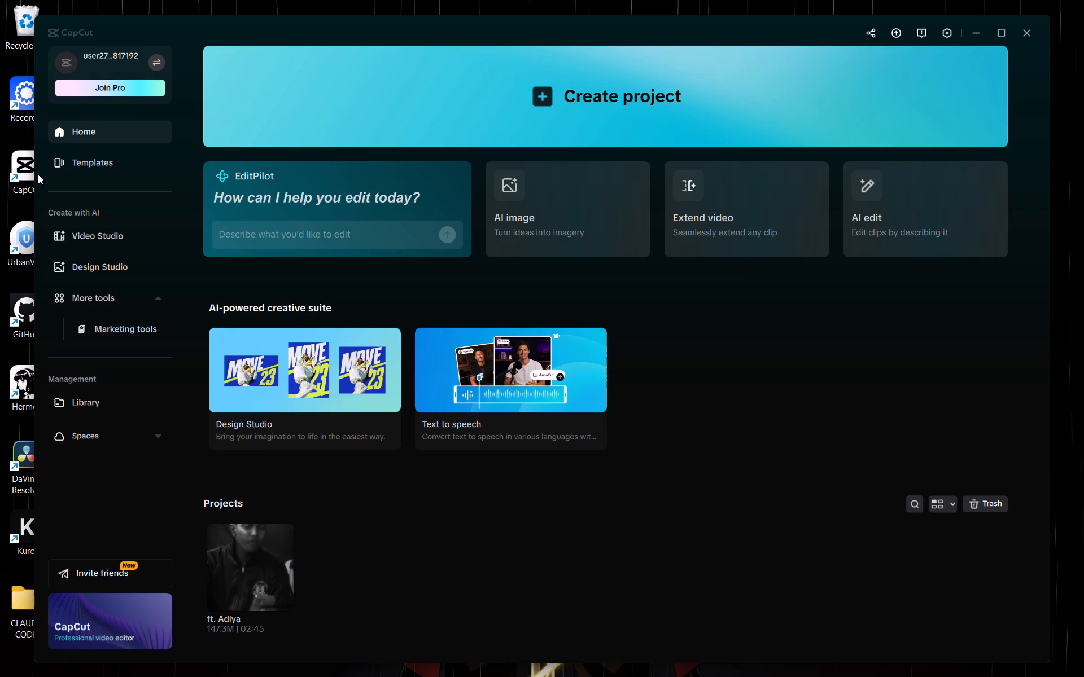
left_click(535, 290)
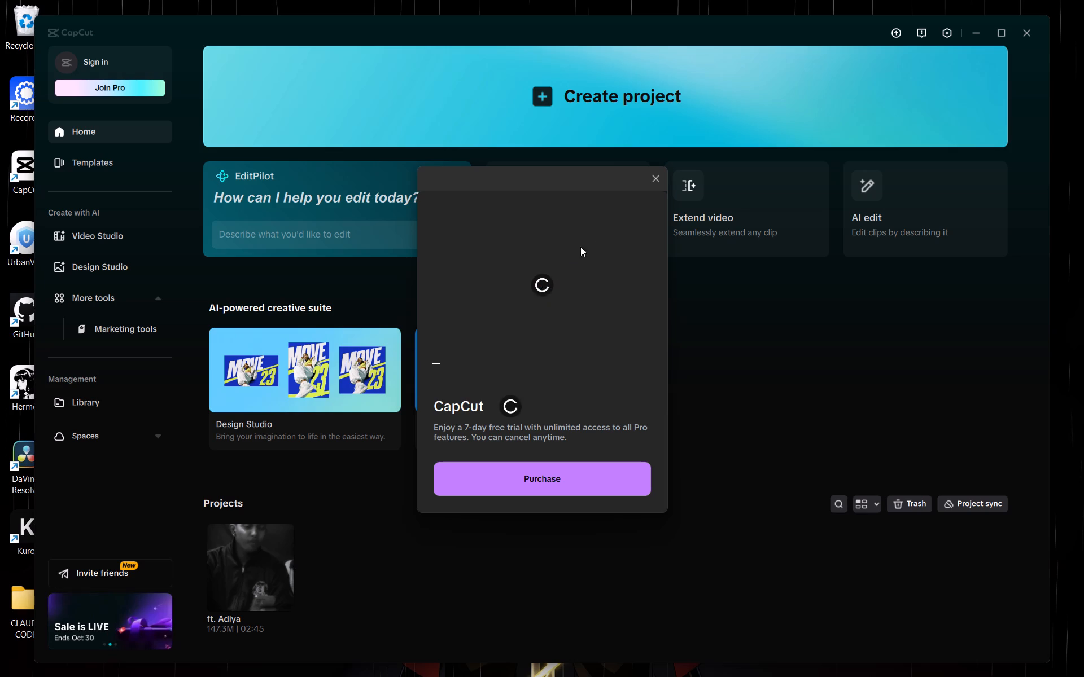
left_click(653, 179)
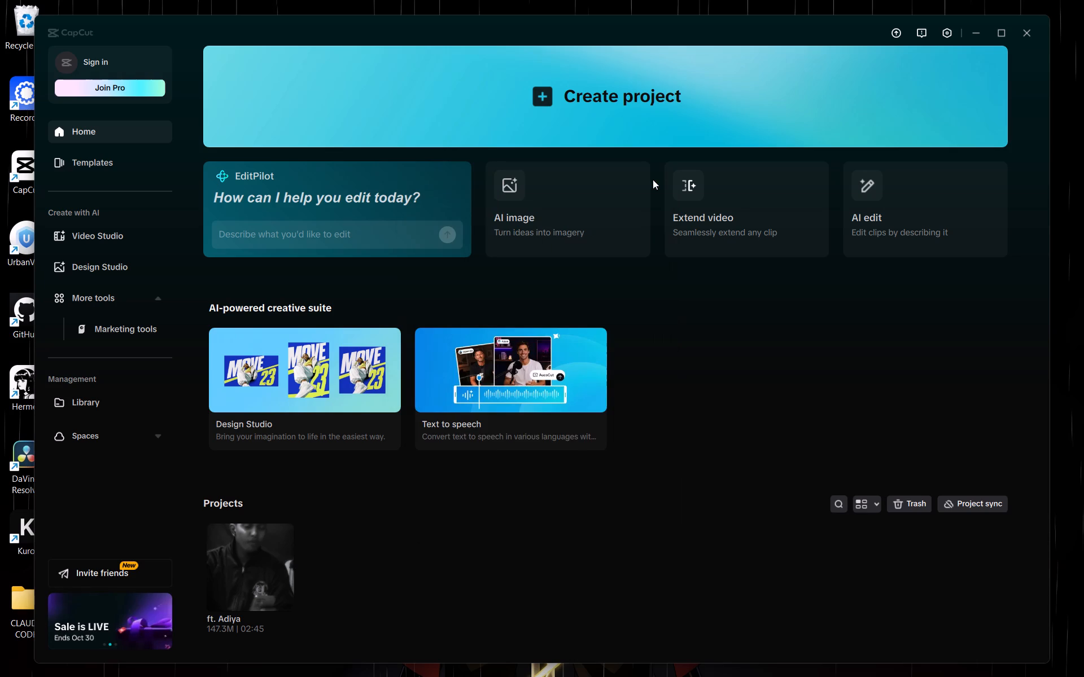
left_click(546, 271)
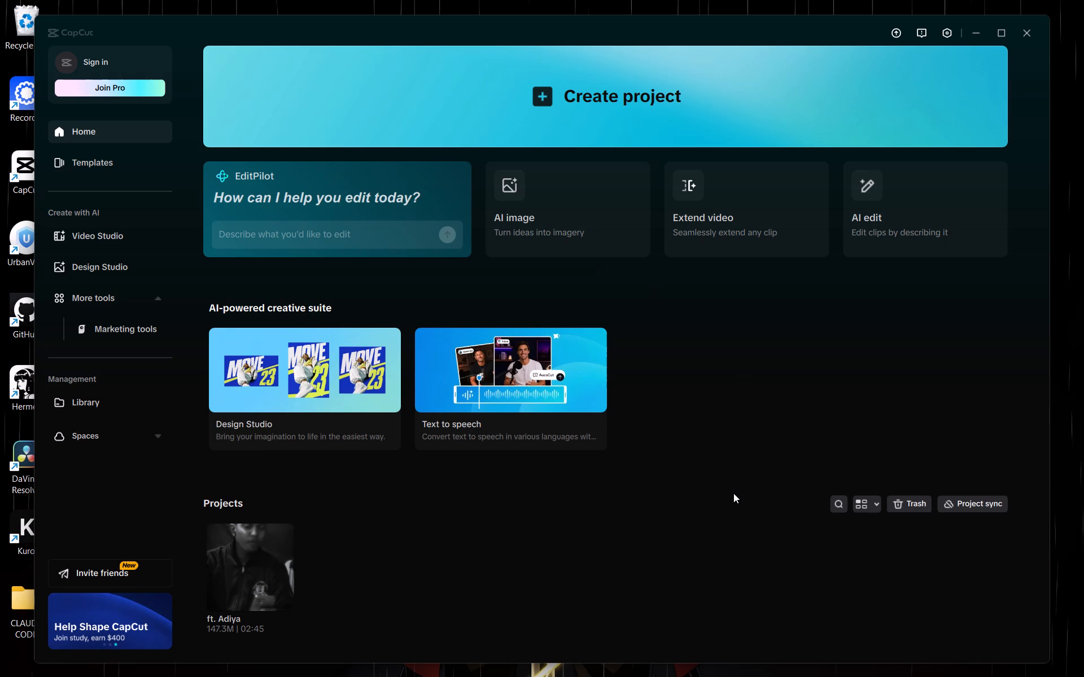
Bring up UrbanVPN to check its connection, and minimize its window again.
left_click(760, 662)
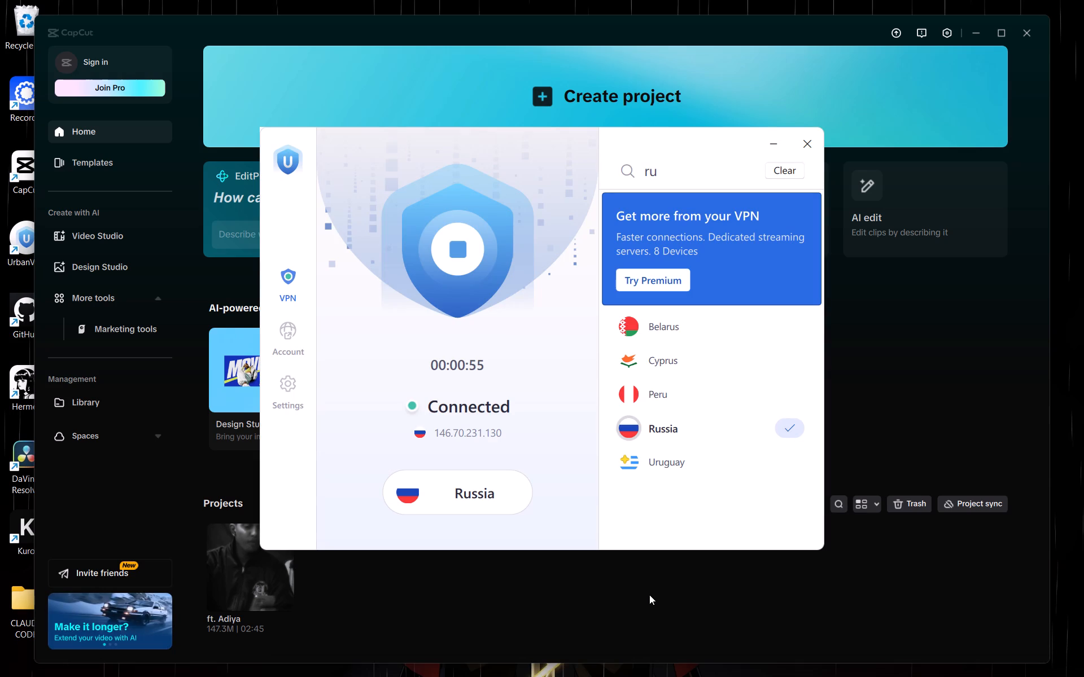
left_click(771, 146)
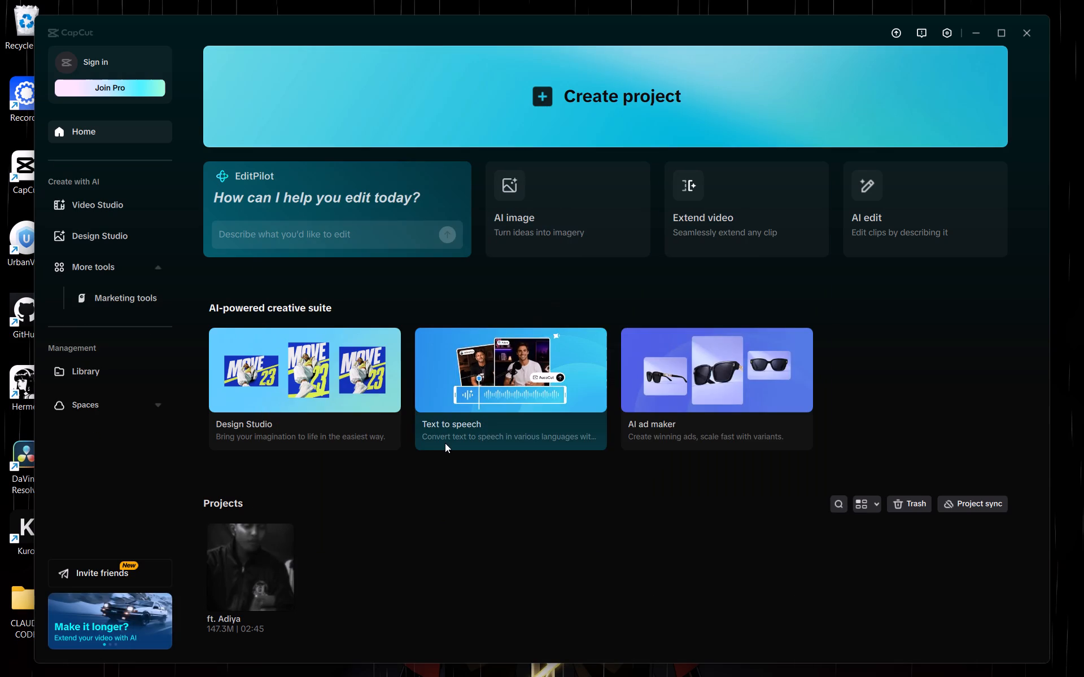
Open the "ft. Adiya" project in CapCut.
double_click(273, 551)
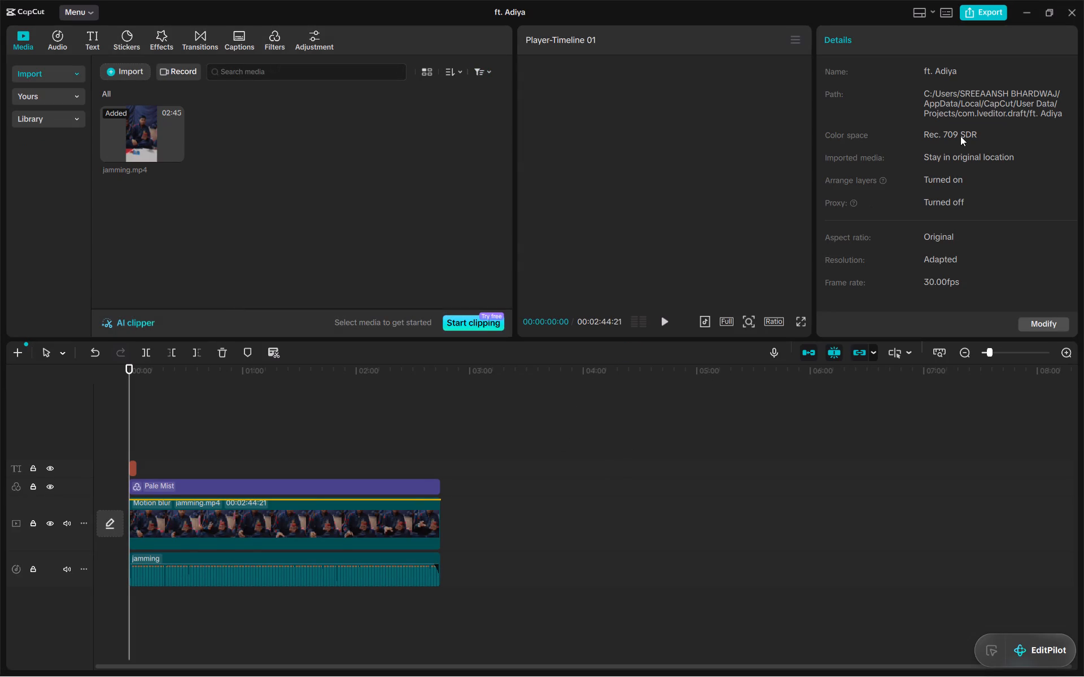
View the project's export settings and leave them without exporting.
left_click(974, 10)
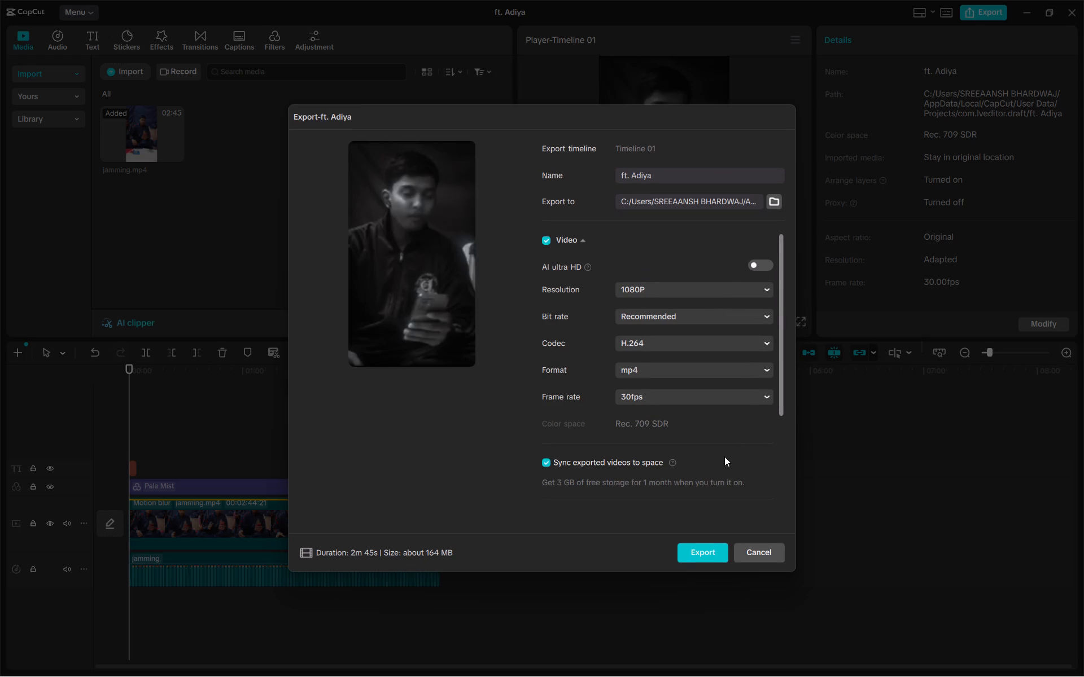
left_click(770, 552)
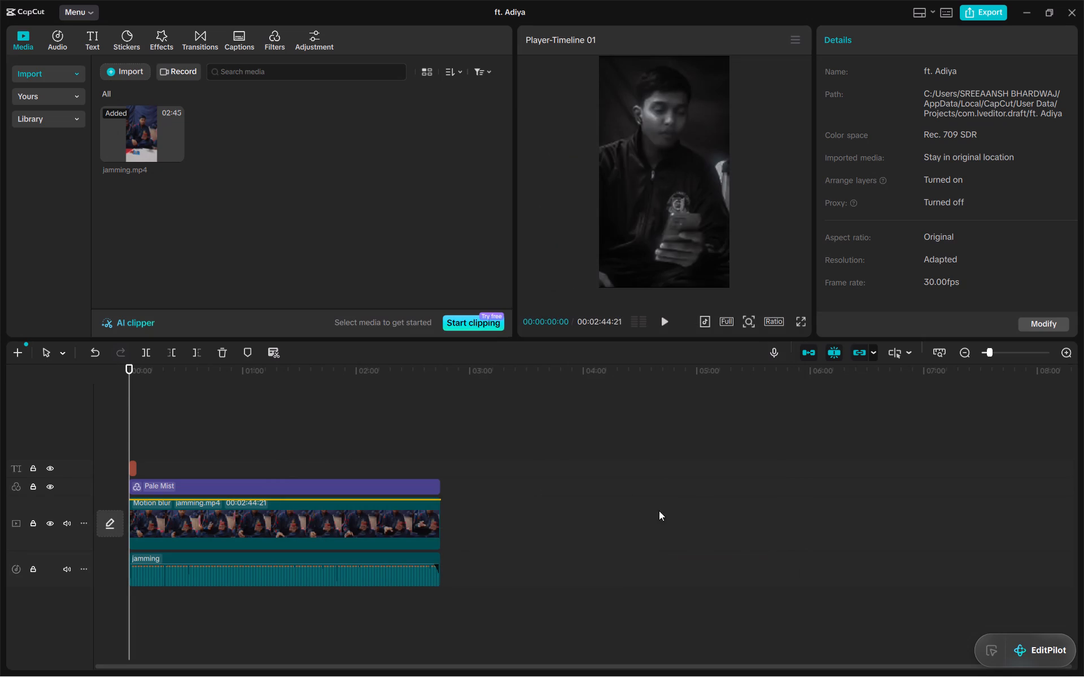
Select the jamming.mp4 clip at about 00:01:31 on the timeline and examine its Remove BG and Basic video settings.
left_click(302, 372)
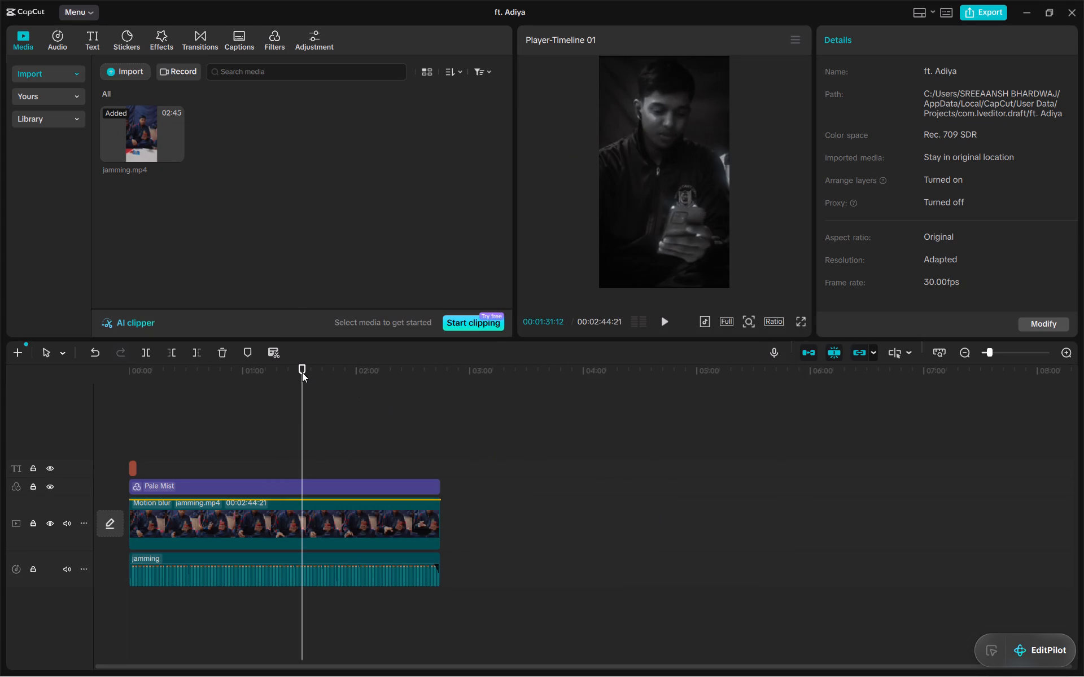
left_click(316, 518)
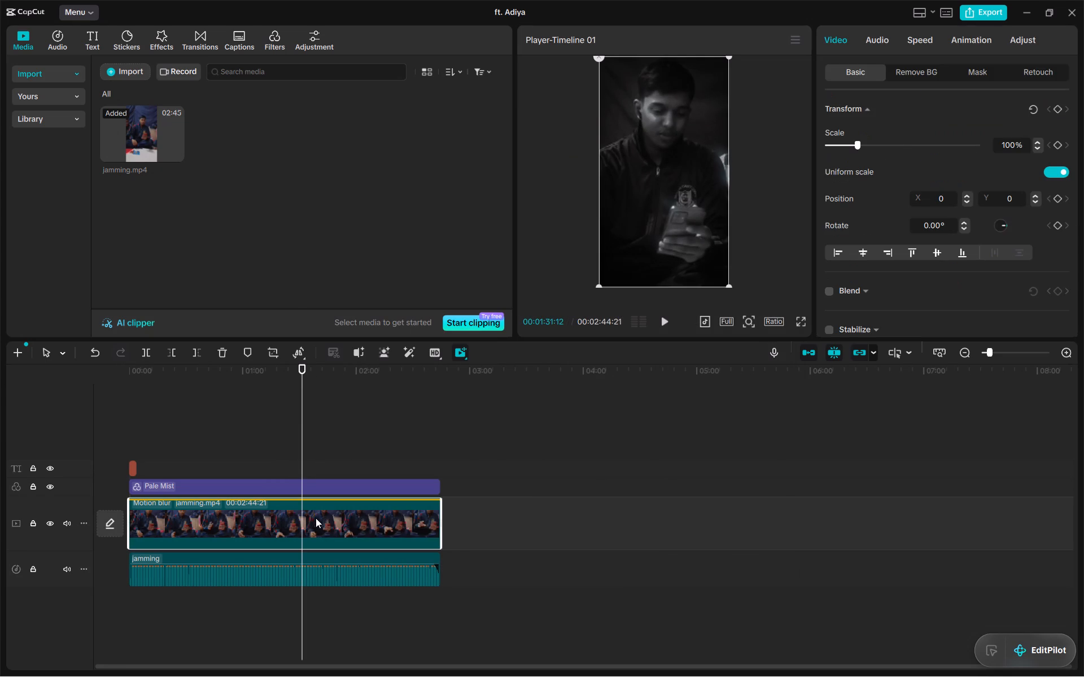
left_click(921, 68)
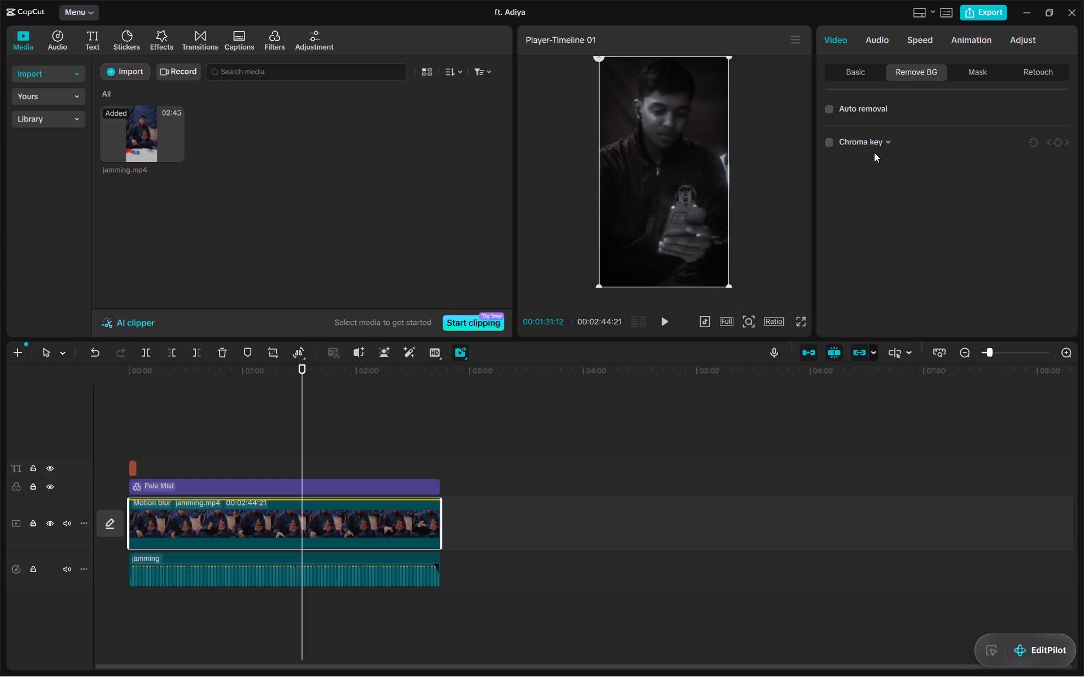
scroll(874, 152, "up", 2)
scroll(874, 152, "down", 2)
left_click(856, 67)
scroll(900, 213, "down", 1)
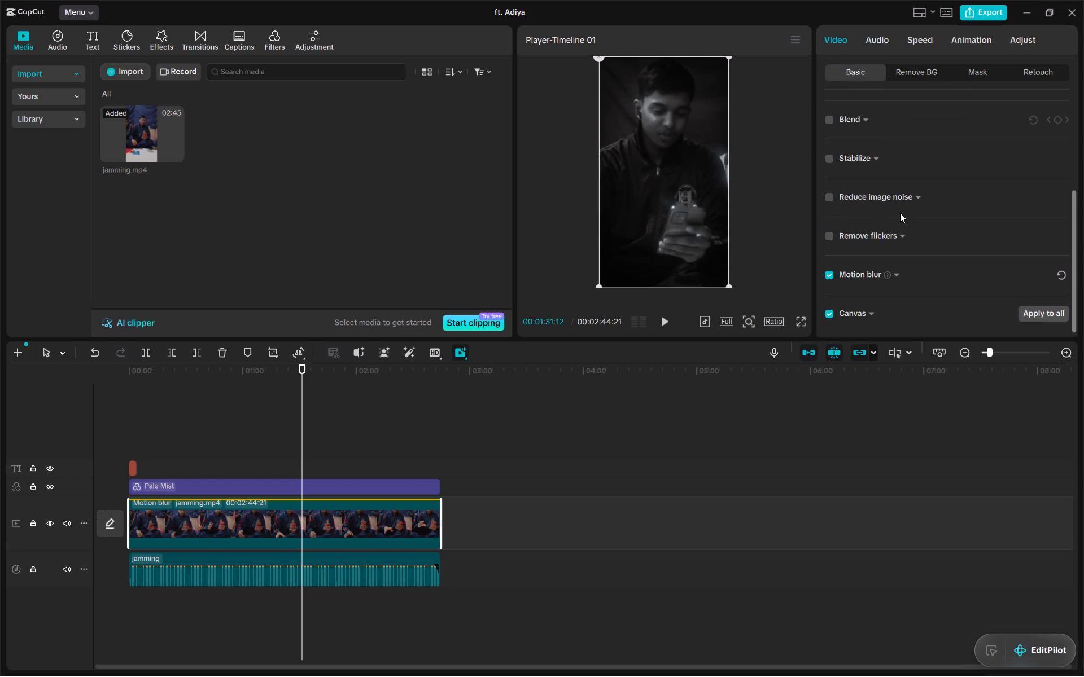
scroll(900, 213, "down", 1)
scroll(900, 213, "up", 1)
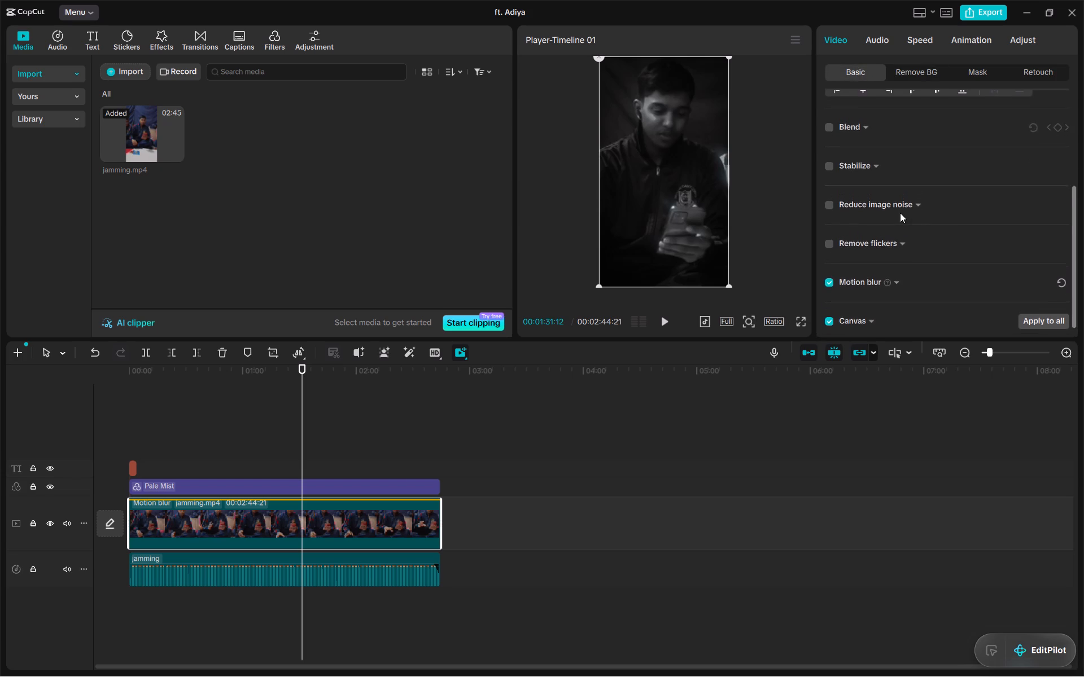
scroll(900, 213, "up", 1)
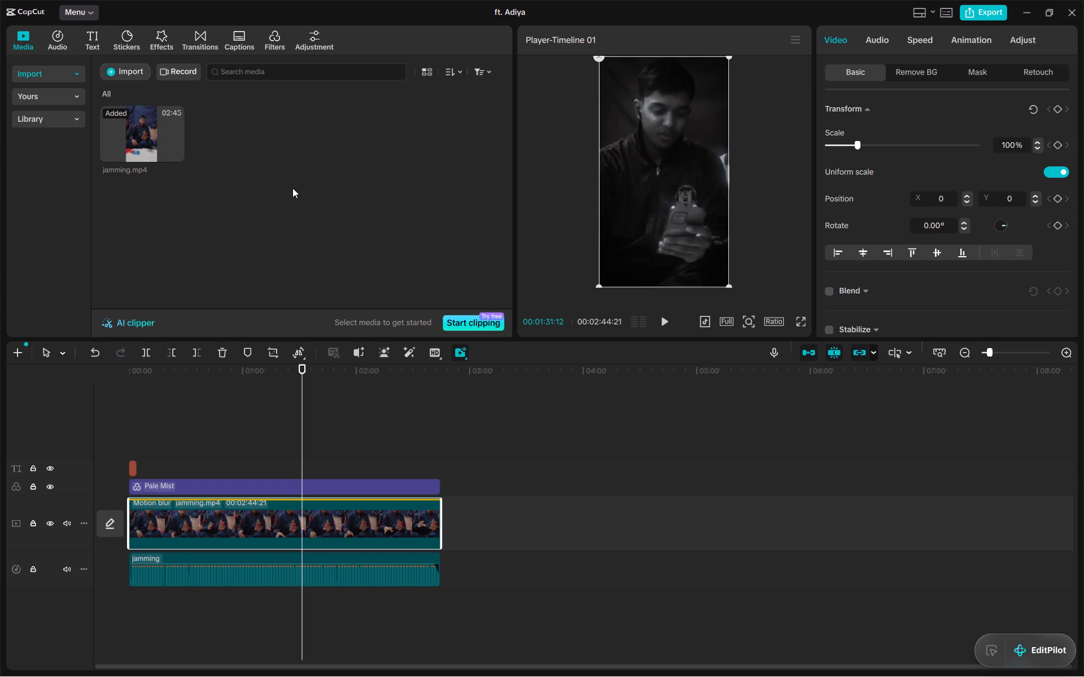
Open the filters library.
left_click(276, 38)
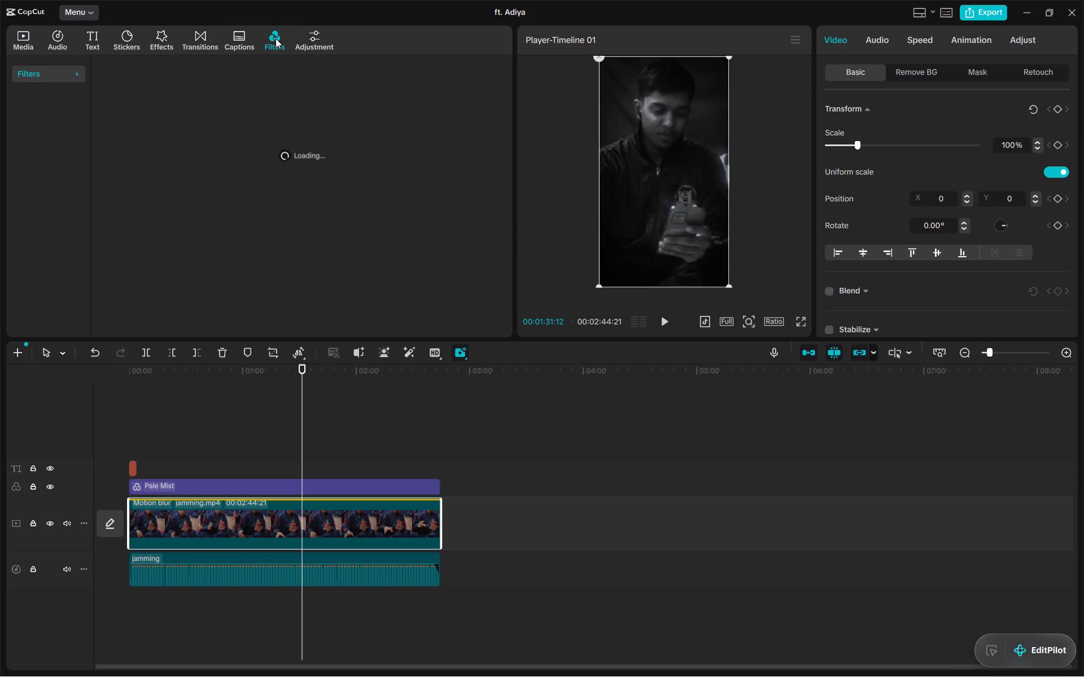
Play the timeline from its beginning.
left_click_drag(305, 380, 81, 396)
key("space")
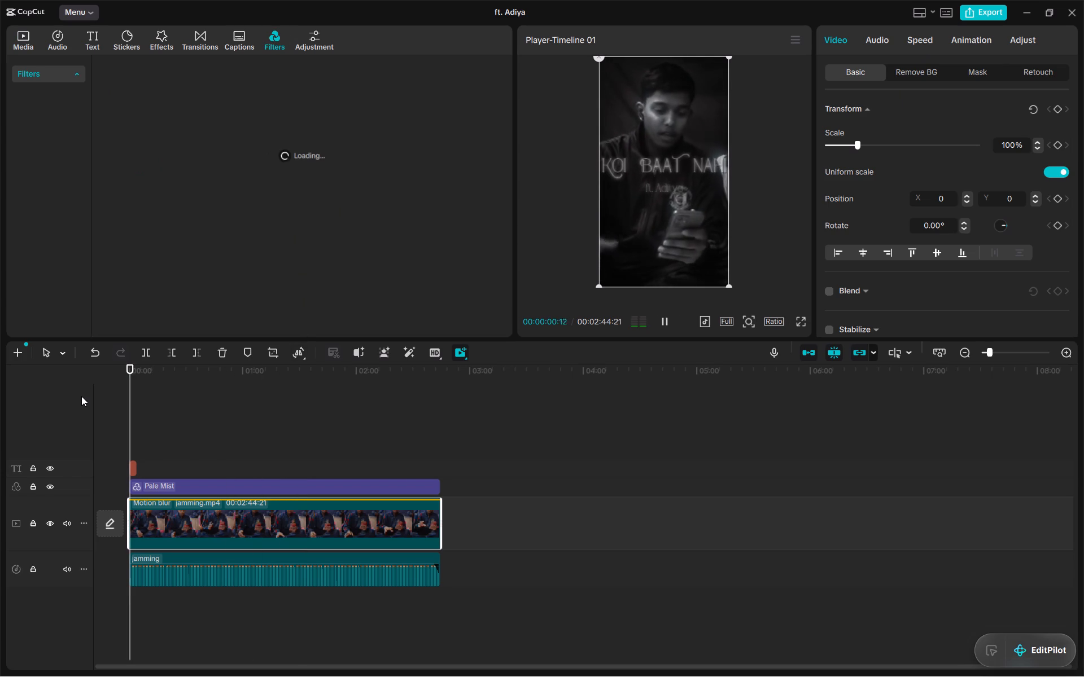
Pause playback, mute the jamming audio track and resume playing the timeline.
key("space")
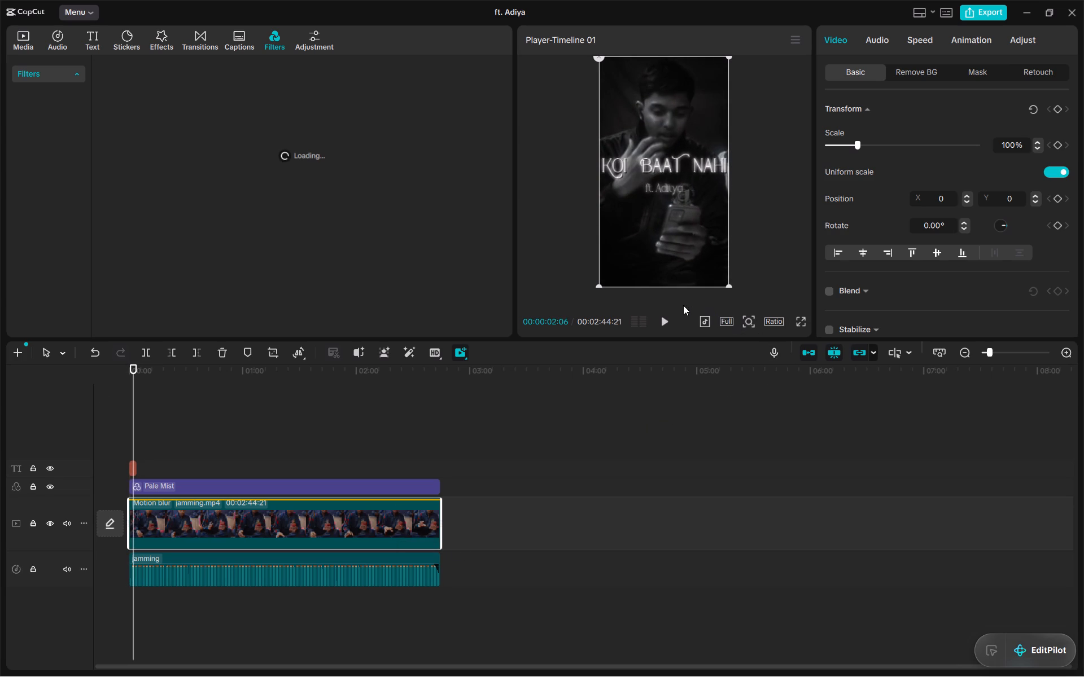
left_click(62, 573)
key("space")
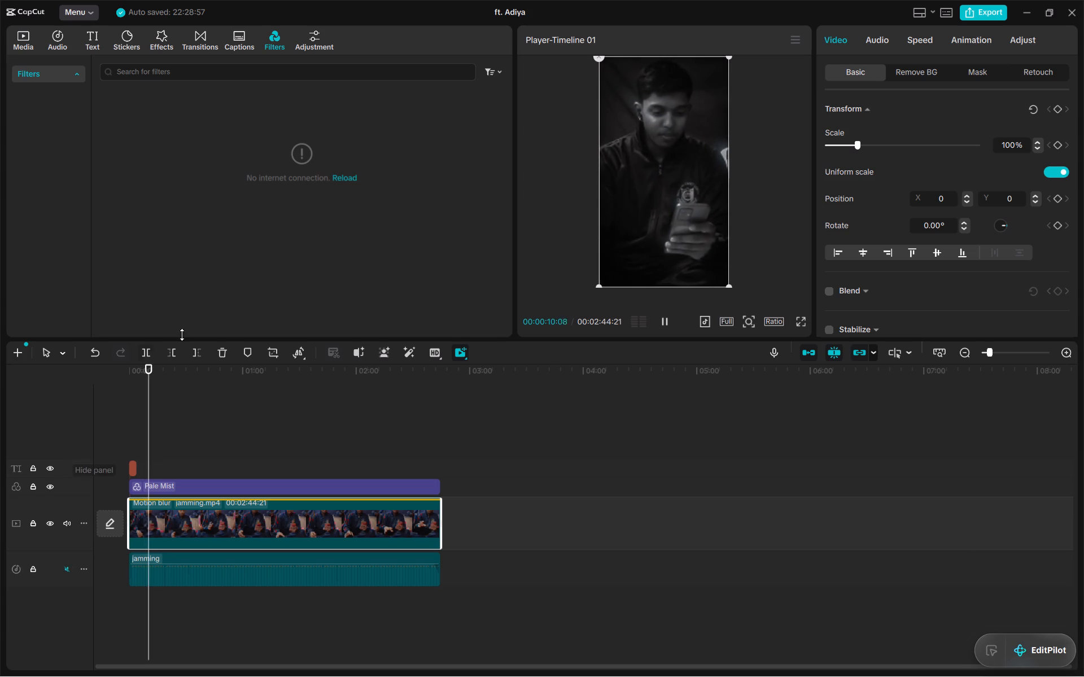
Reload the filters library.
left_click(350, 180)
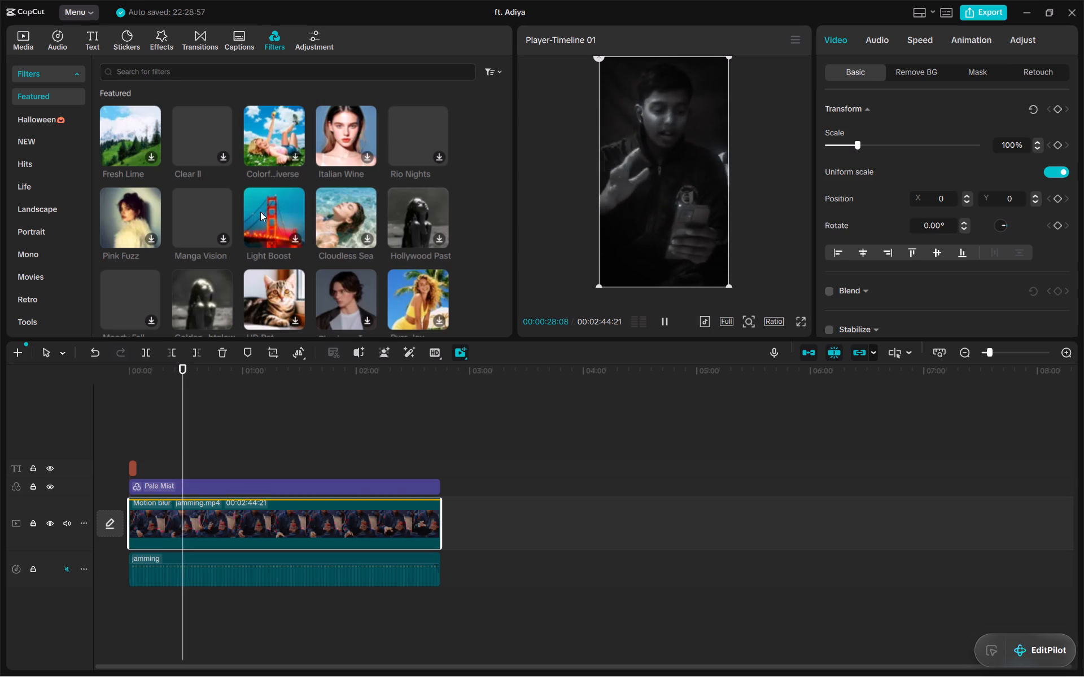
Request downloads of the Featured filters Pink Fuzz, Manga Vision, Light Boost, the filter above Light Boost, Clear II, Fresh Lime and Moody Fall.
left_click(154, 239)
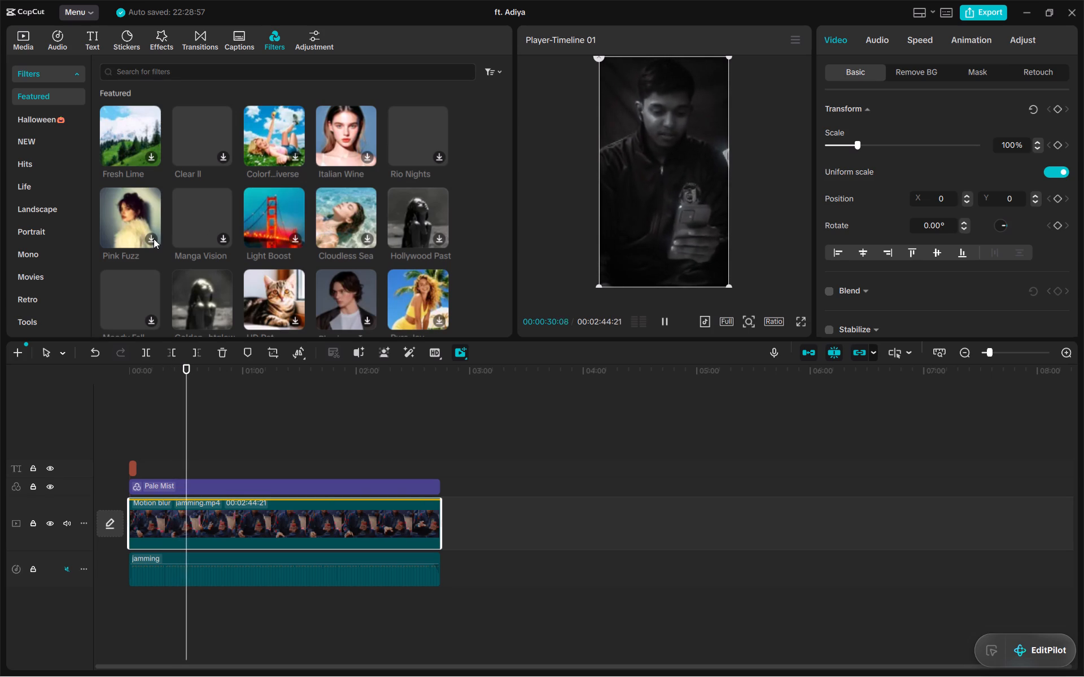
left_click(129, 223)
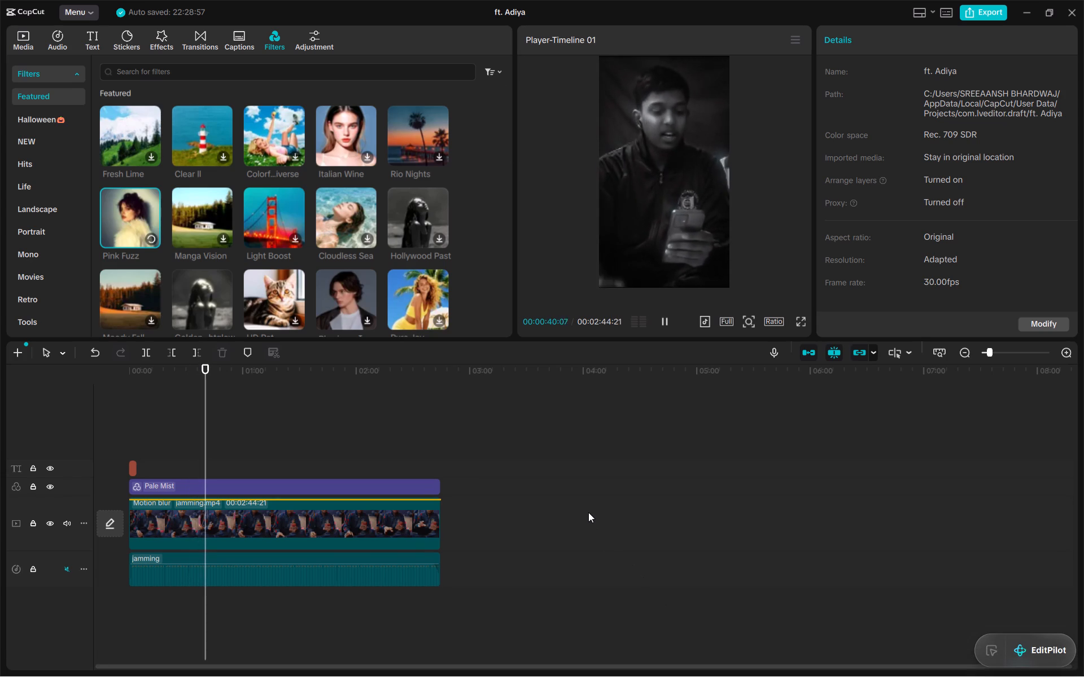
left_click(216, 226)
double_click(216, 226)
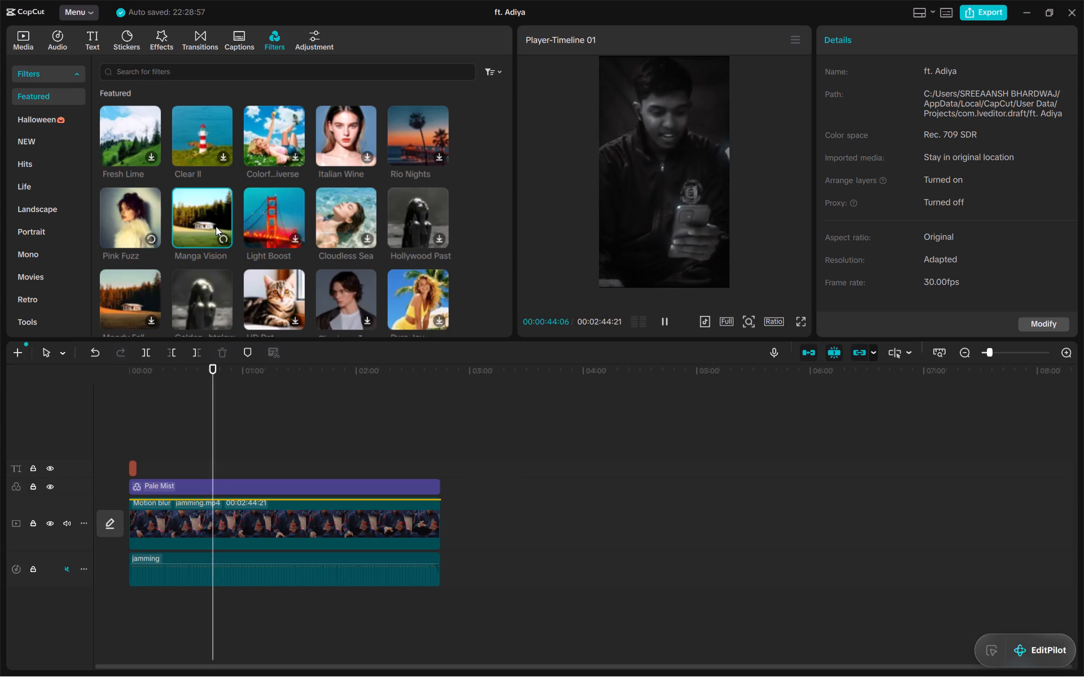
double_click(302, 228)
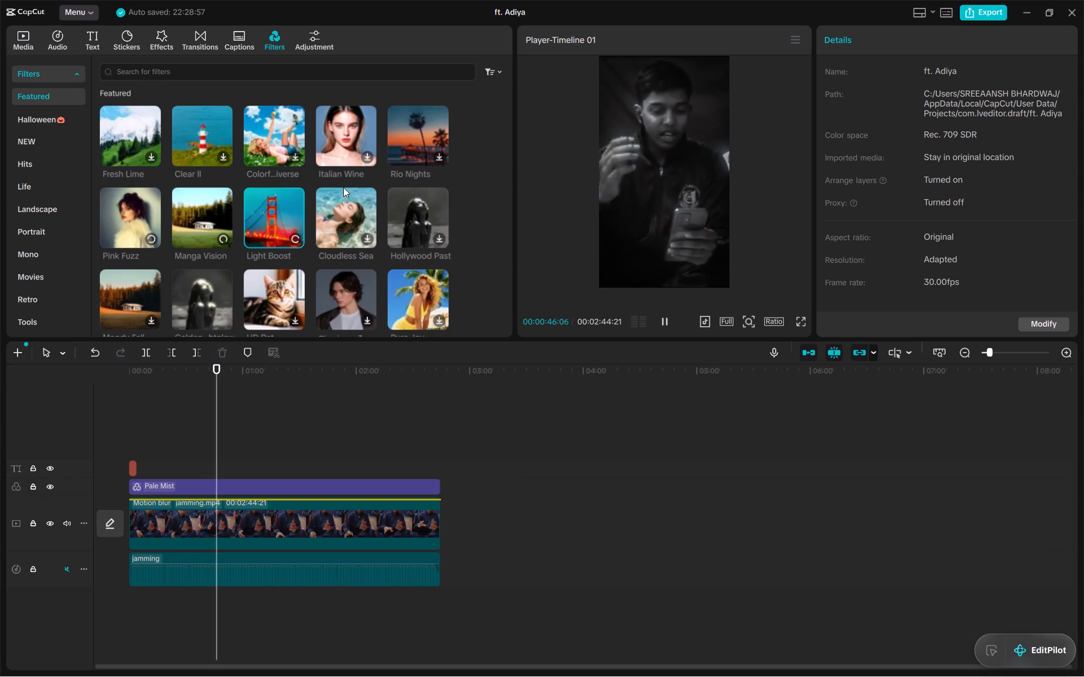
double_click(276, 142)
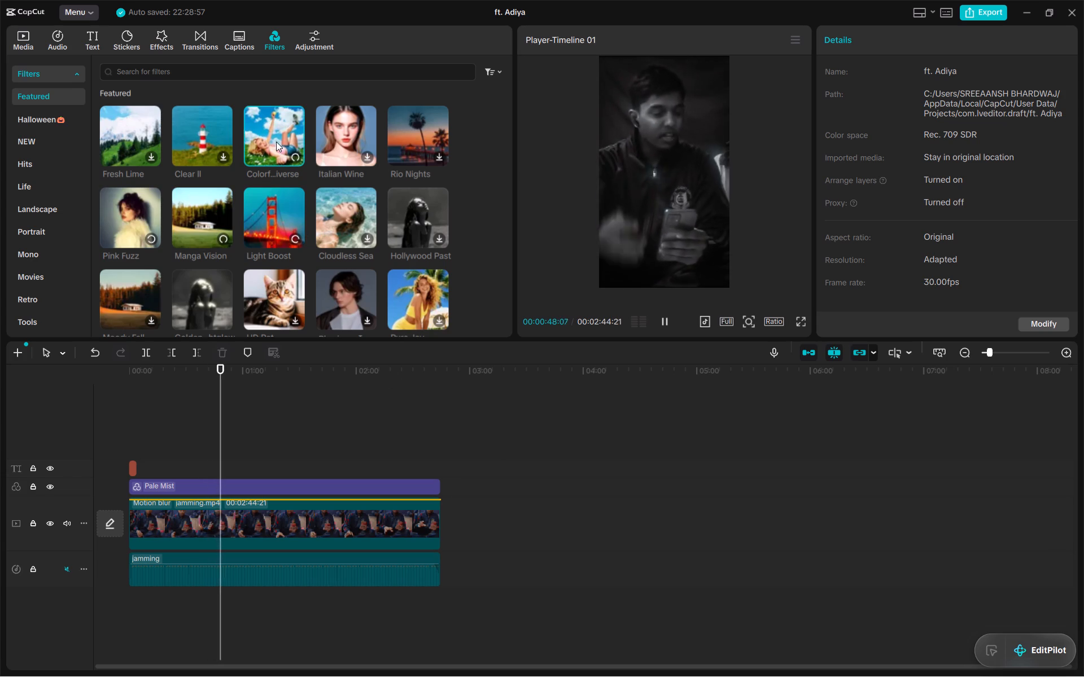
double_click(193, 142)
double_click(121, 139)
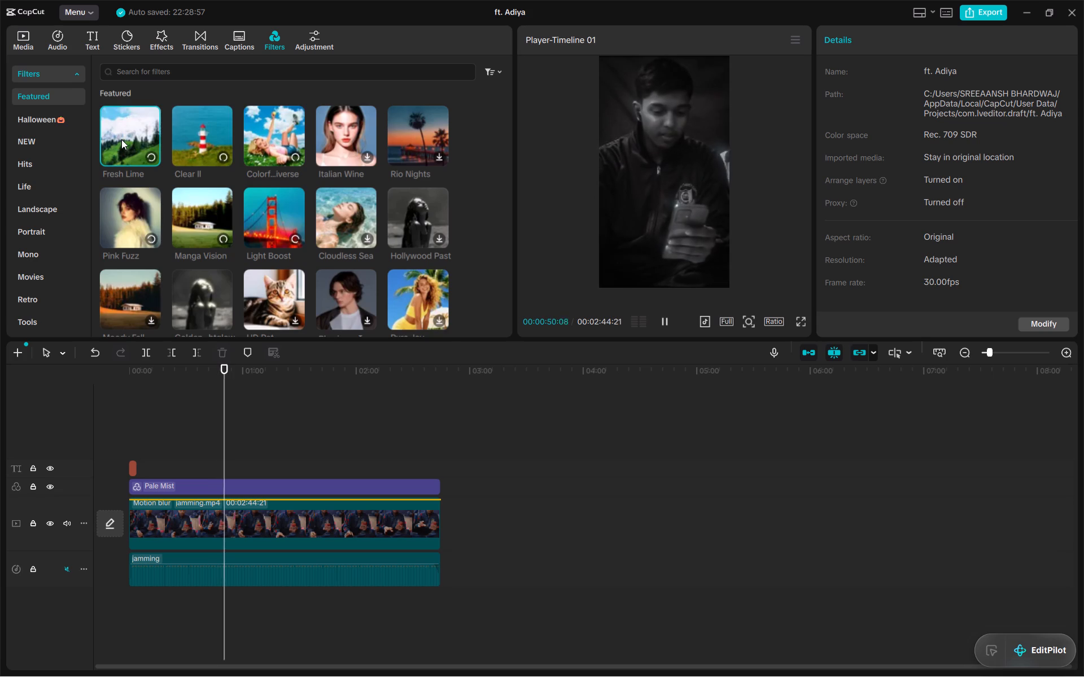
scroll(121, 139, "down", 1)
double_click(114, 195)
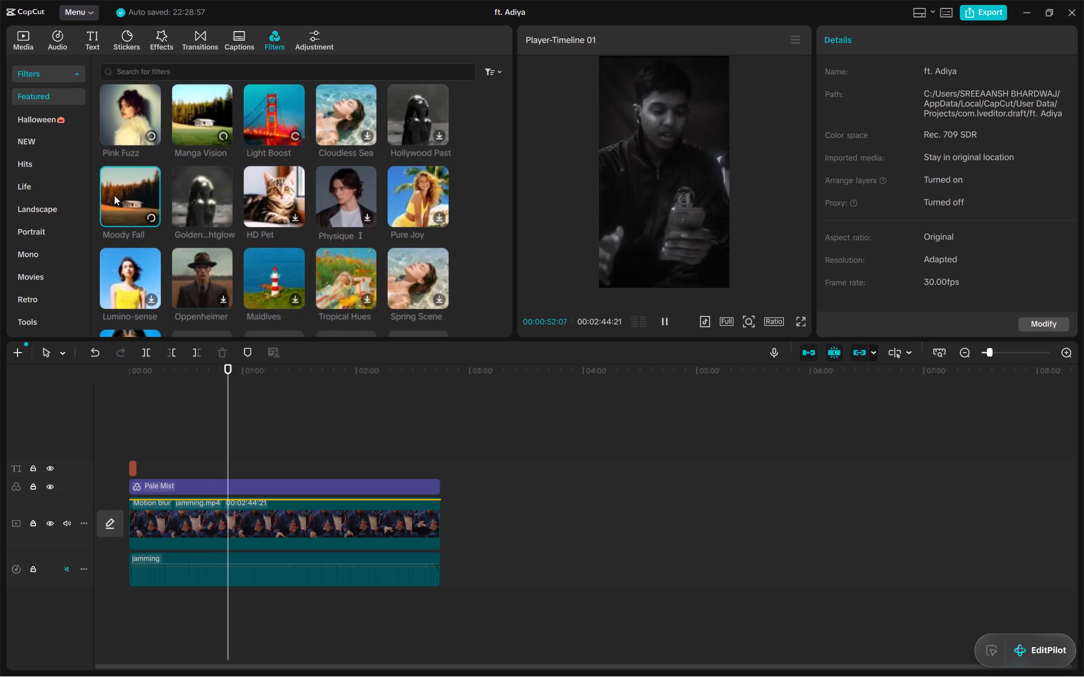
Download the Renoir filter from the Featured filters and browse the filters below it.
scroll(412, 196, "down", 1)
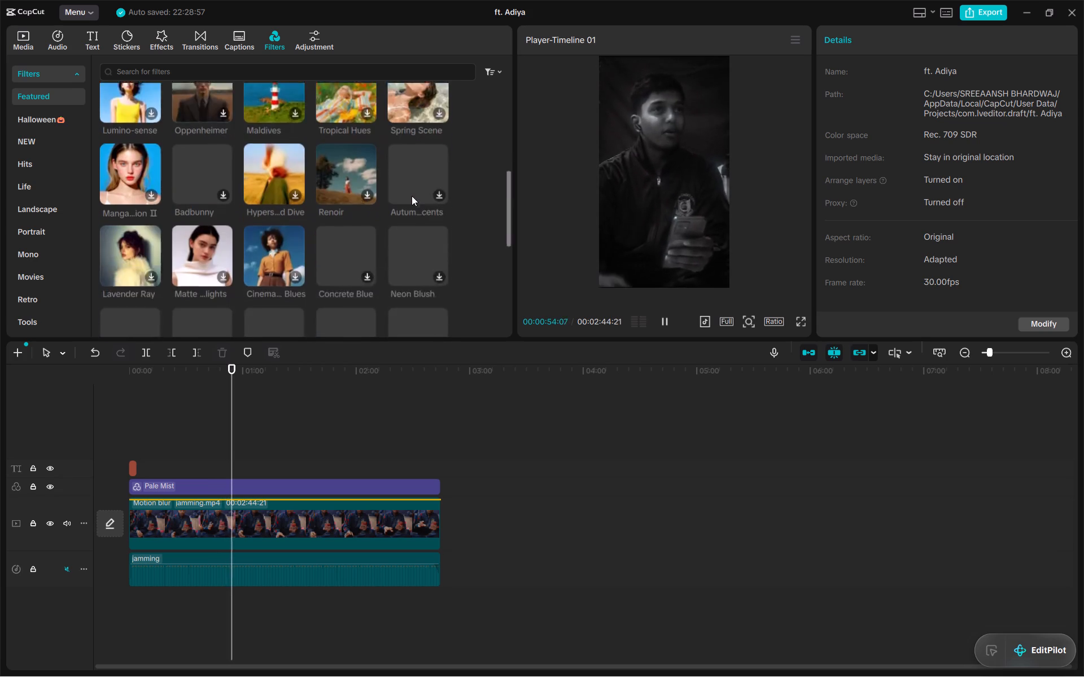
scroll(412, 196, "down", 1)
scroll(412, 196, "up", 1)
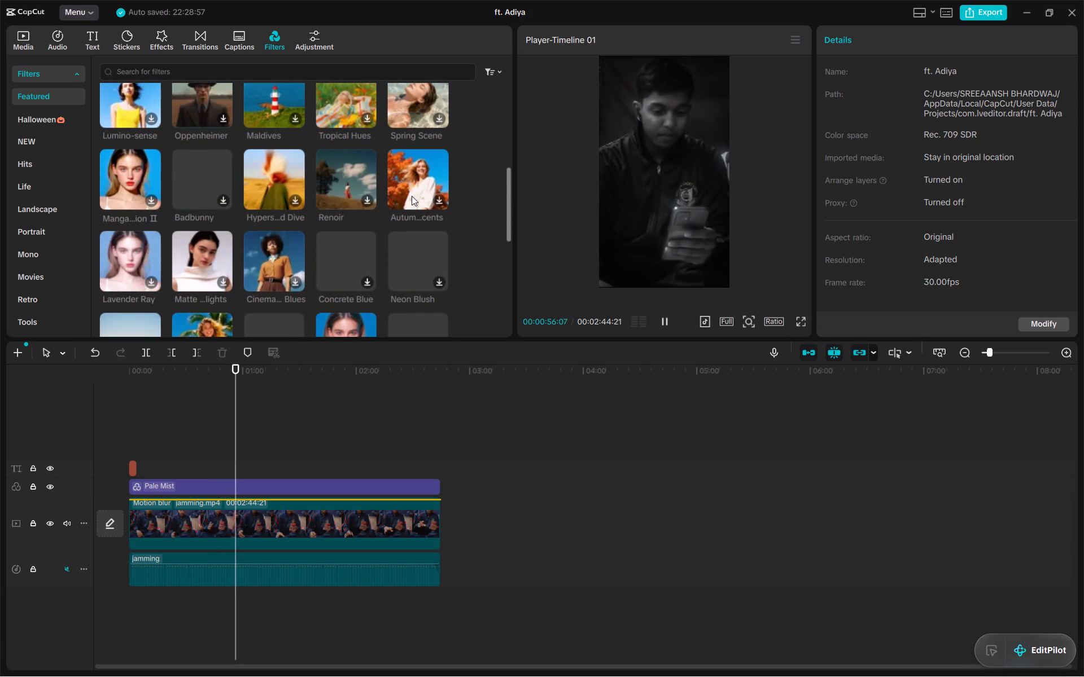
scroll(412, 196, "up", 2)
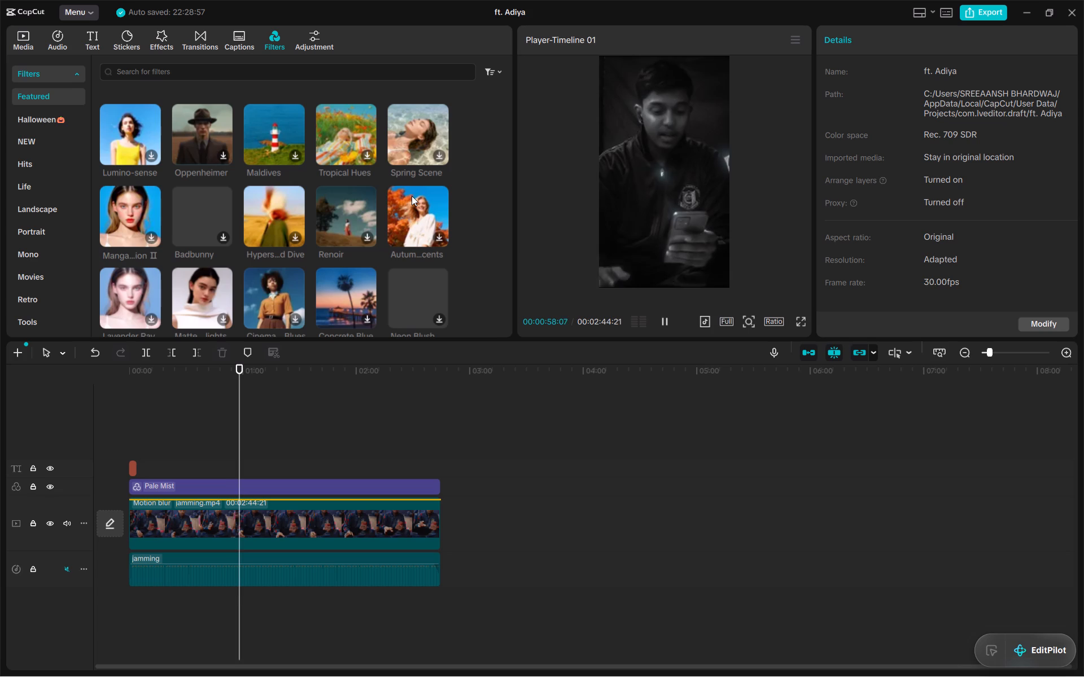
double_click(342, 200)
scroll(342, 200, "down", 1)
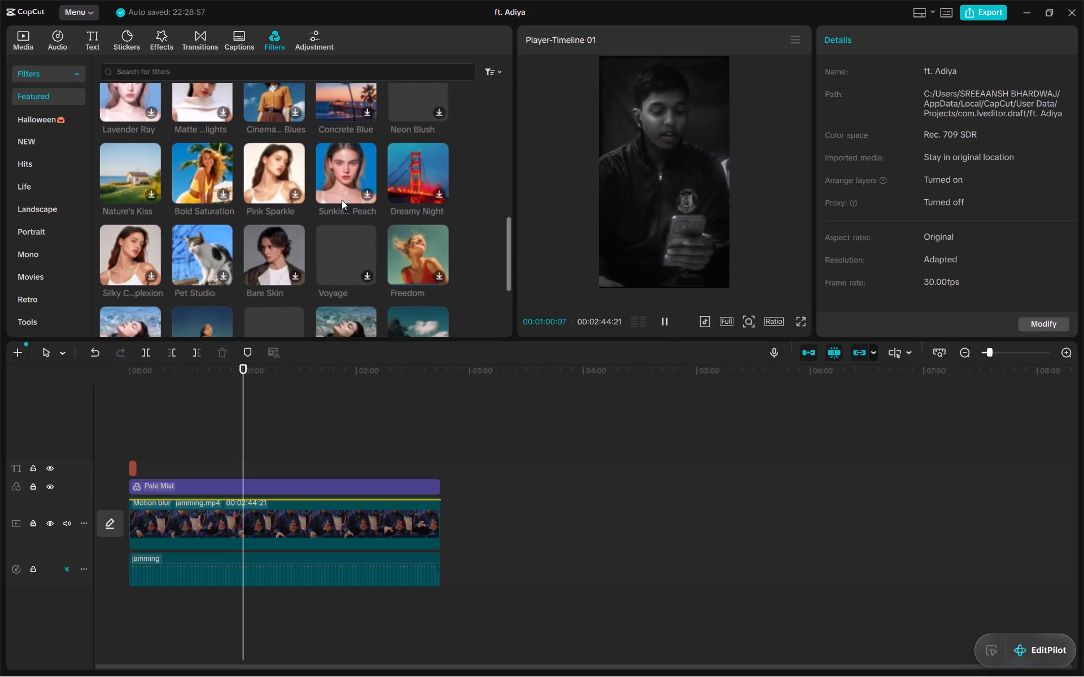
scroll(342, 200, "down", 1)
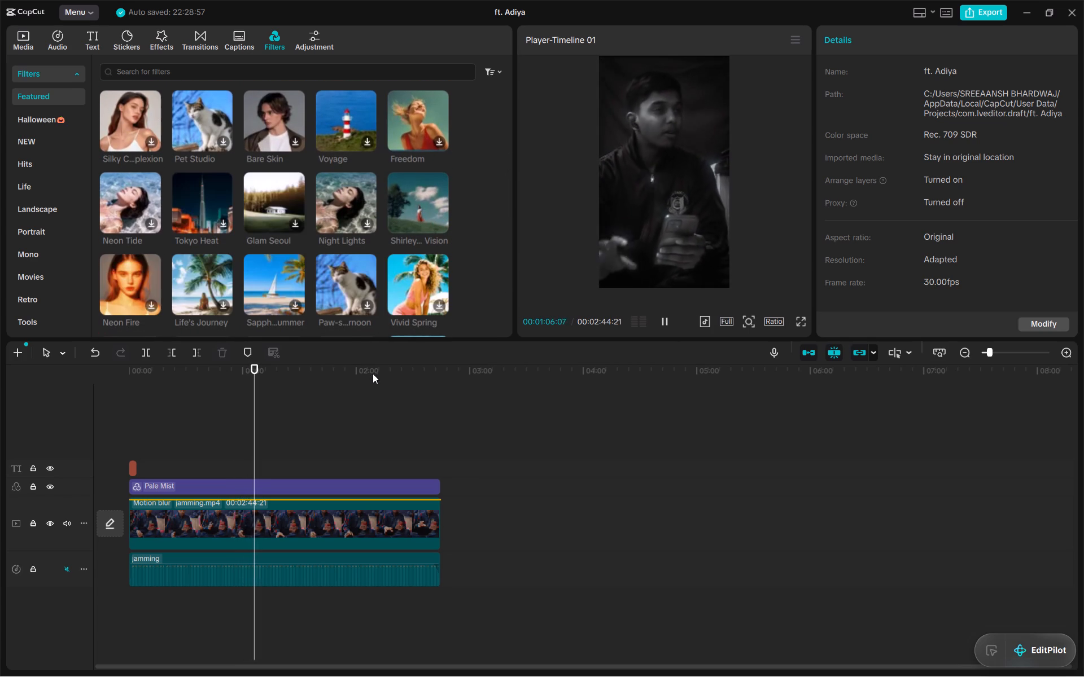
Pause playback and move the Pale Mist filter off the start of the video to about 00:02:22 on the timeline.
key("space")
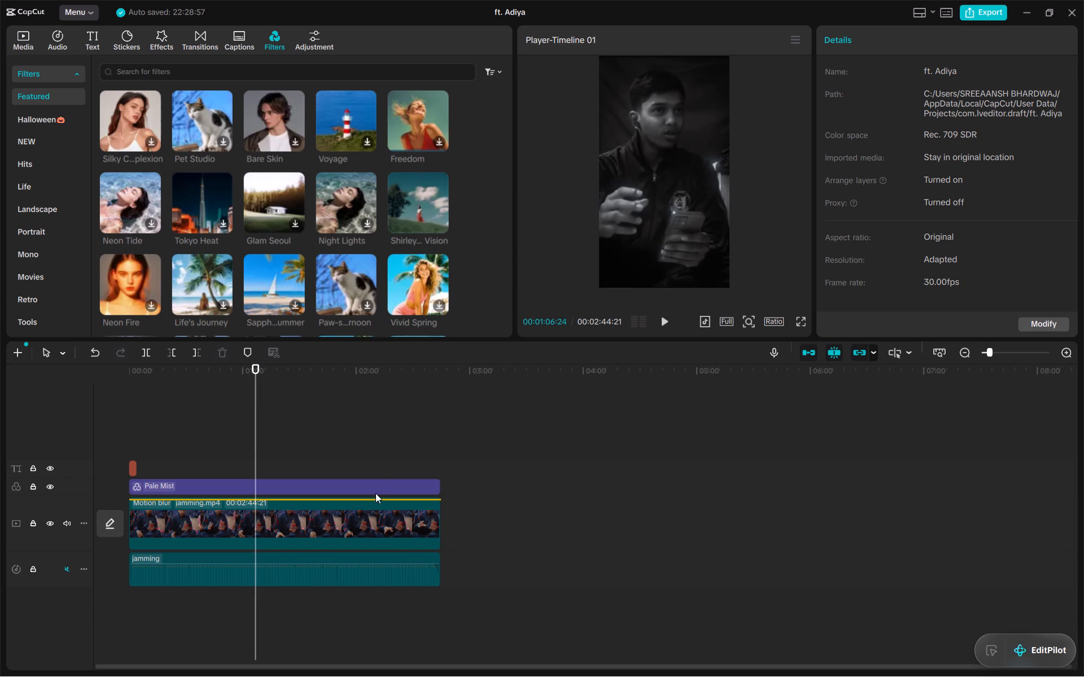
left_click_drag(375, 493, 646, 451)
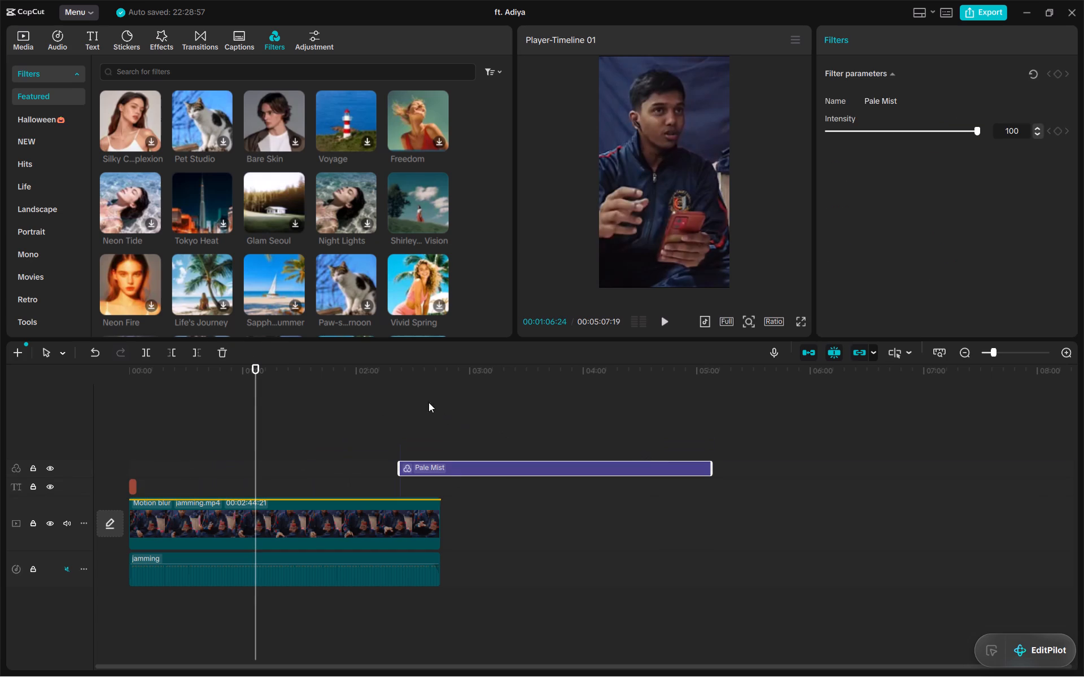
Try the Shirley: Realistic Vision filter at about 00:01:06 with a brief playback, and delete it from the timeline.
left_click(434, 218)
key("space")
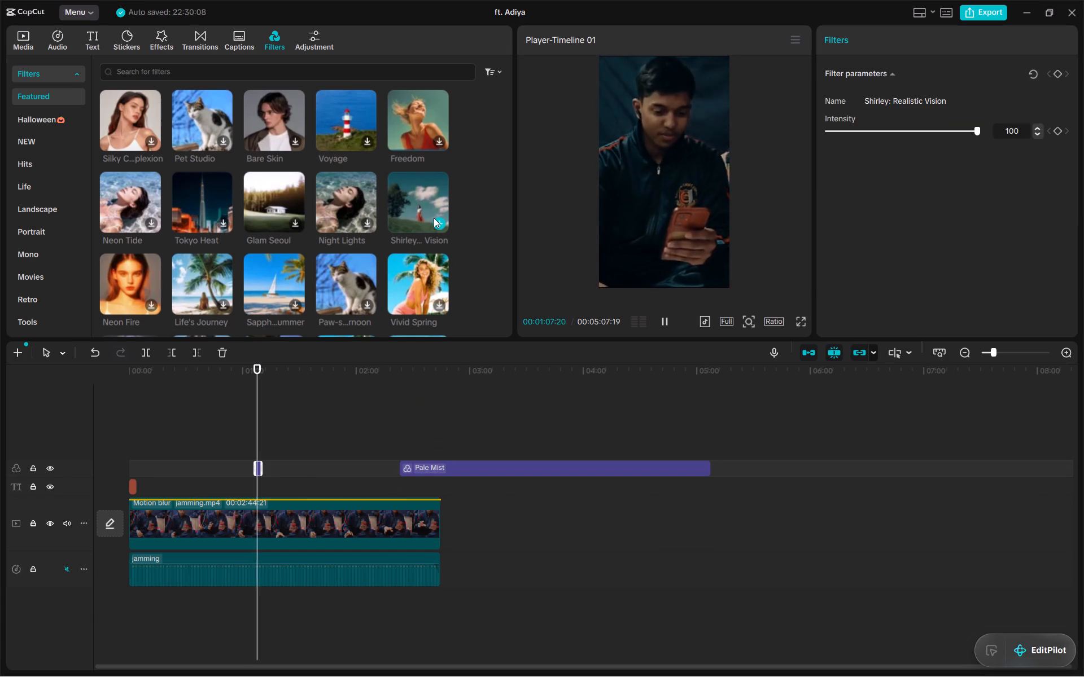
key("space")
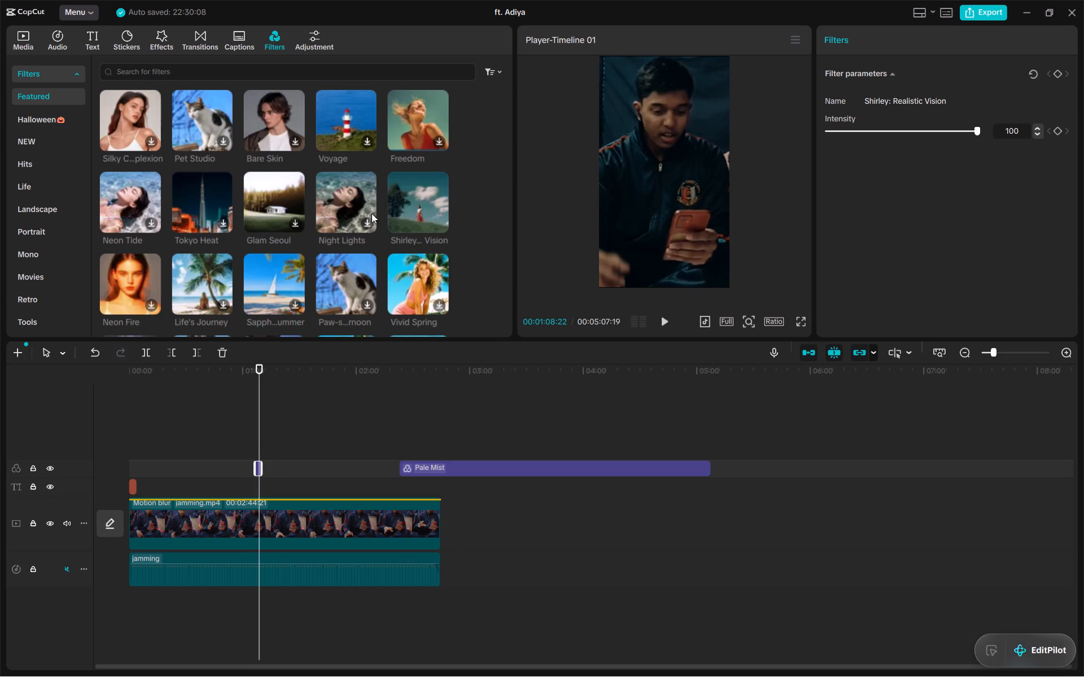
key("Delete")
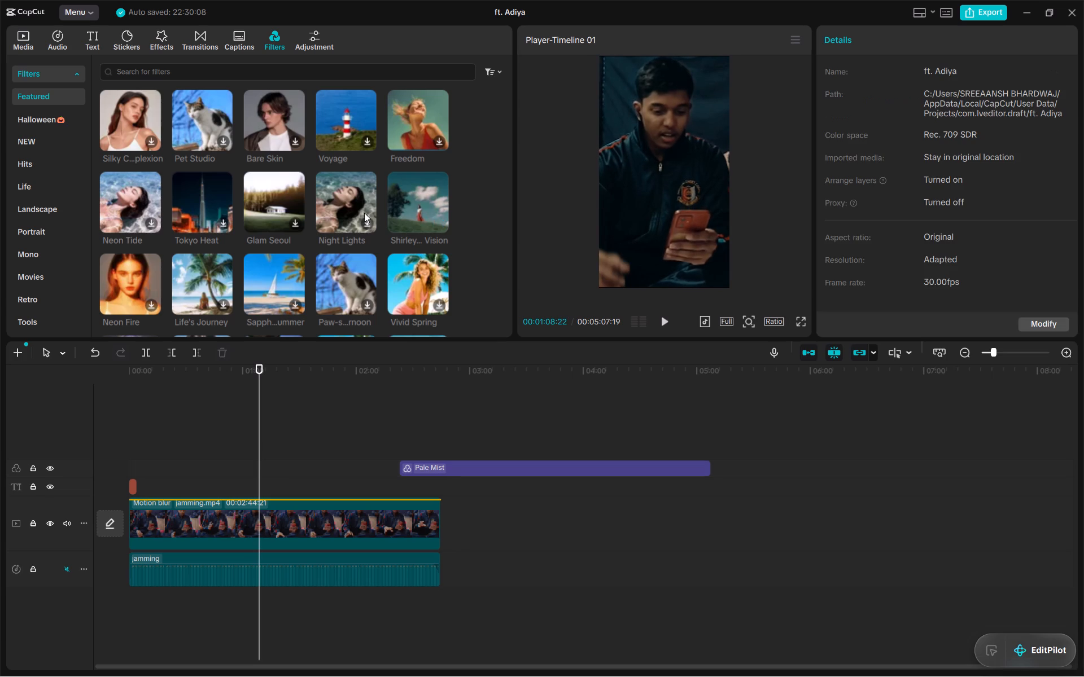
Preview the Light Boost filter from the Featured filters.
scroll(241, 162, "up", 5)
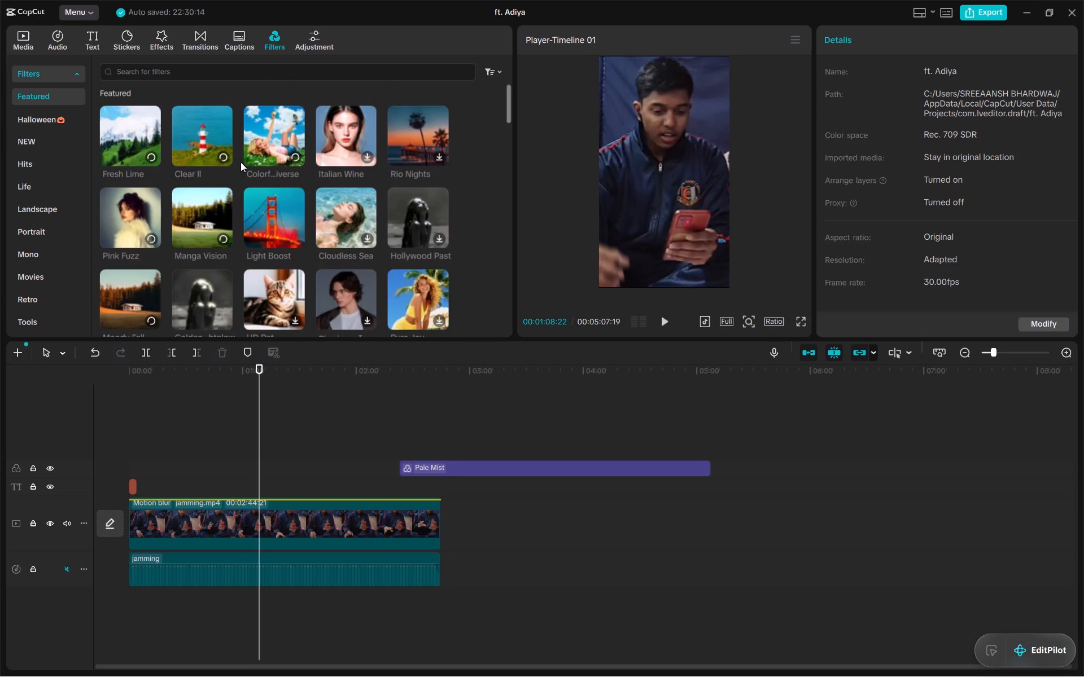
left_click(271, 216)
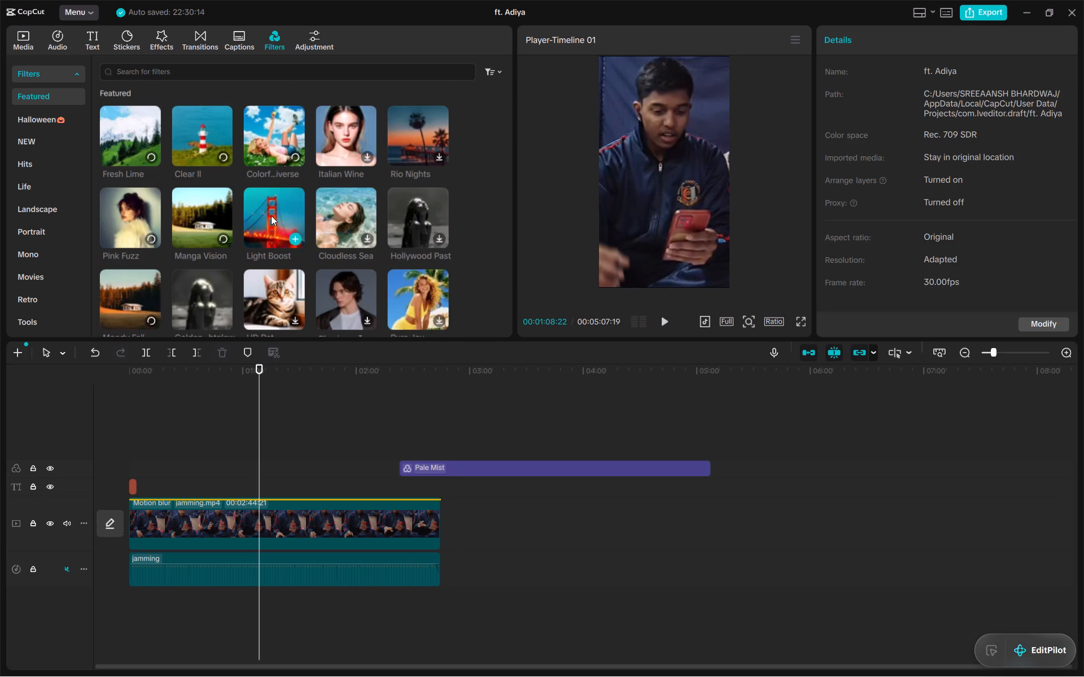
left_click(271, 216)
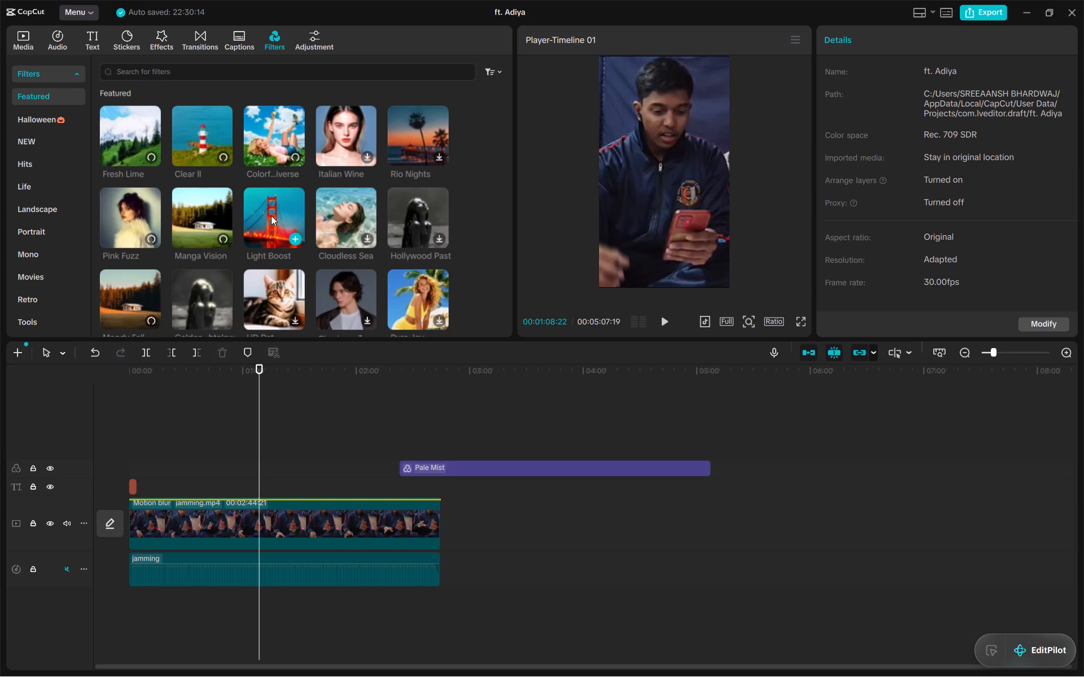
key("space")
left_click(271, 216)
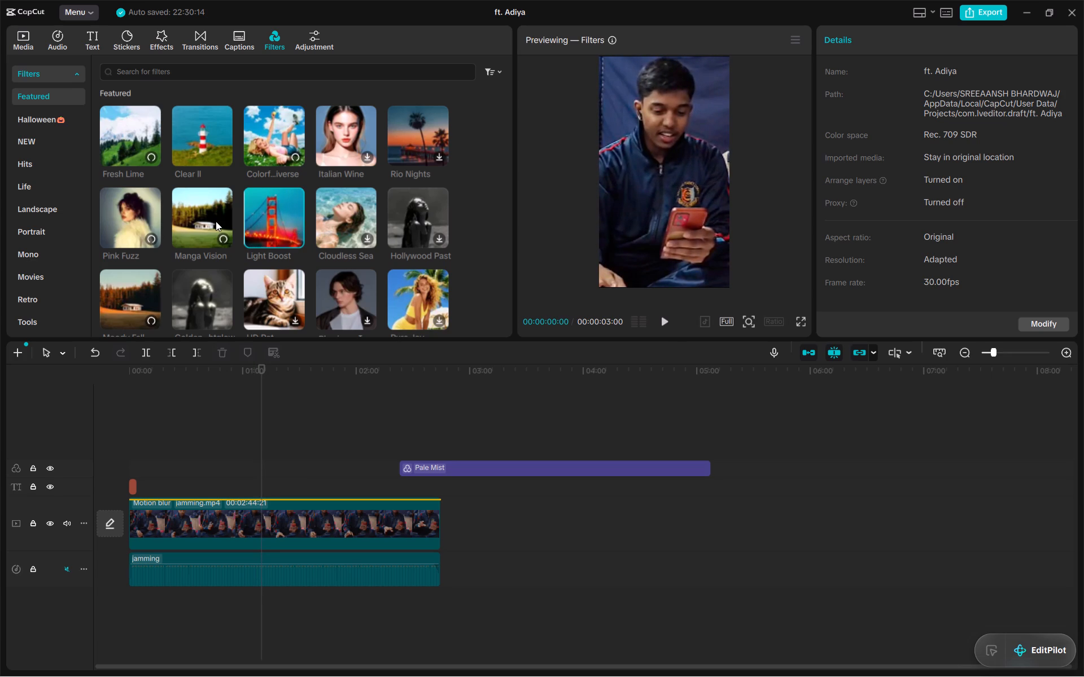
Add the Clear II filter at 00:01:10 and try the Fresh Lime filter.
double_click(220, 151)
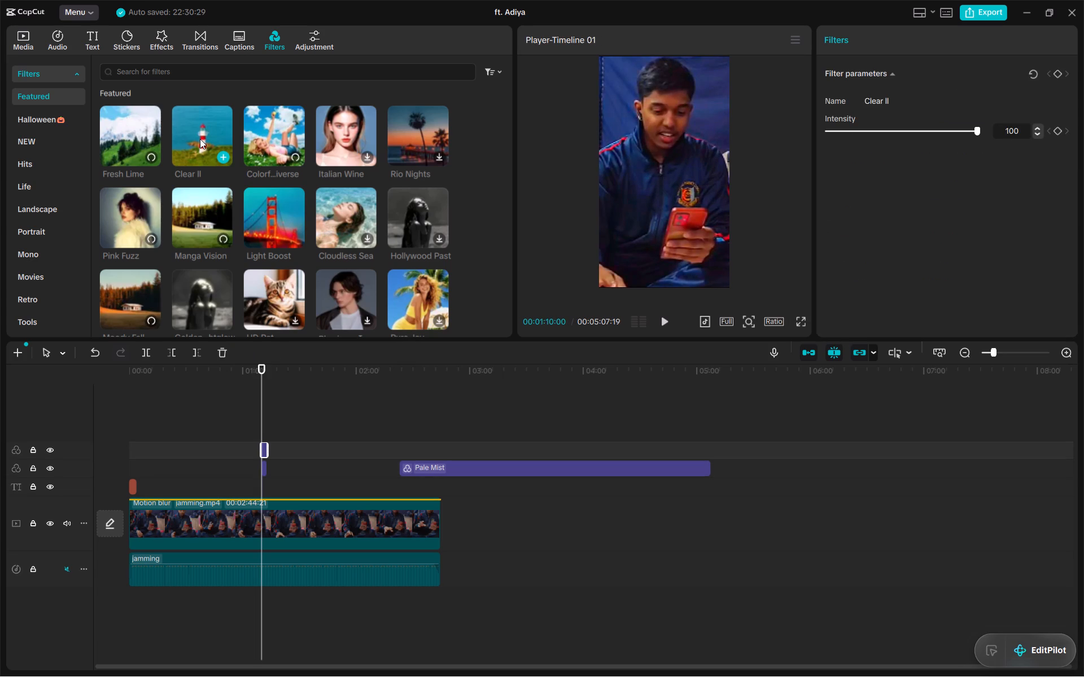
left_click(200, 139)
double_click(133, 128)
Preview the Renoir filter on the video.
scroll(294, 209, "down", 1)
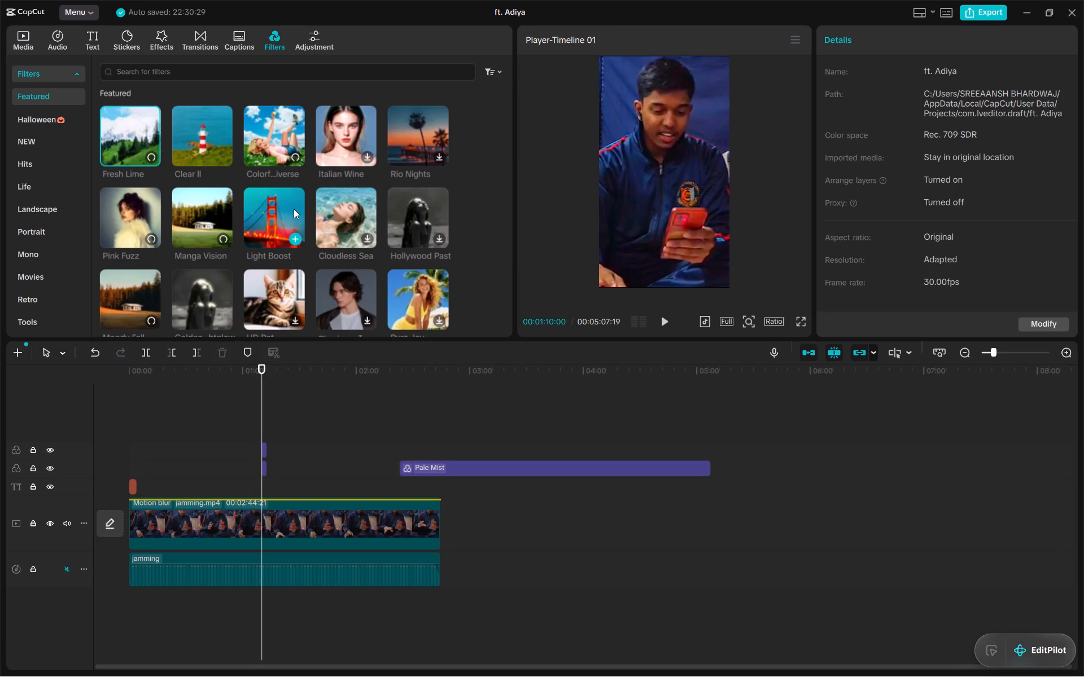
scroll(294, 209, "down", 1)
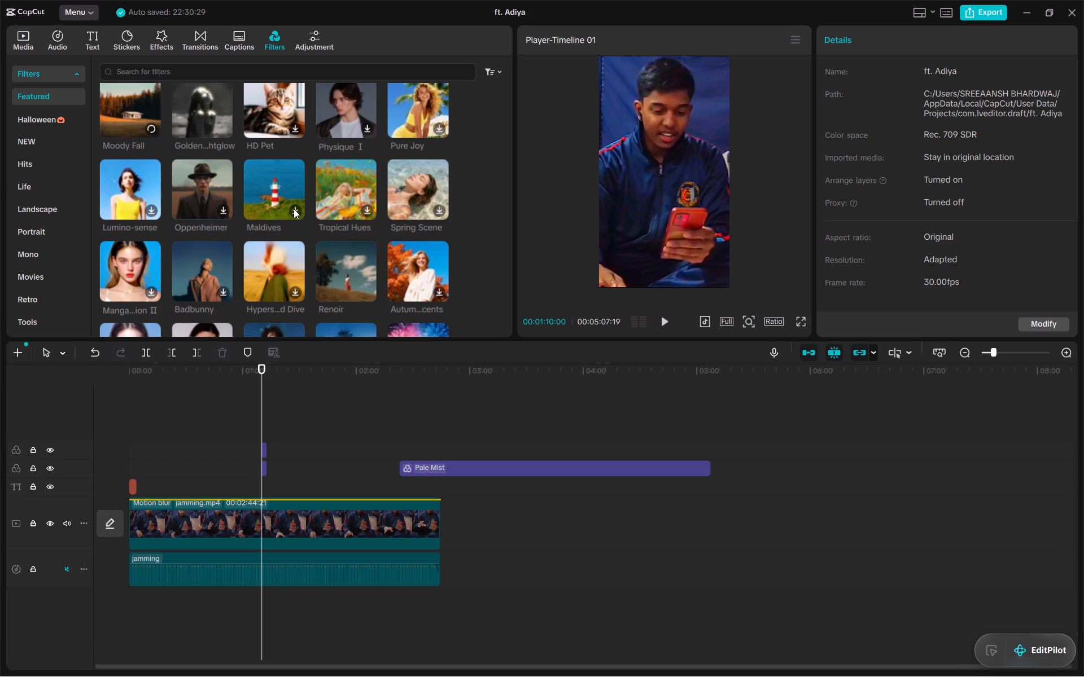
scroll(294, 209, "down", 1)
scroll(294, 209, "up", 1)
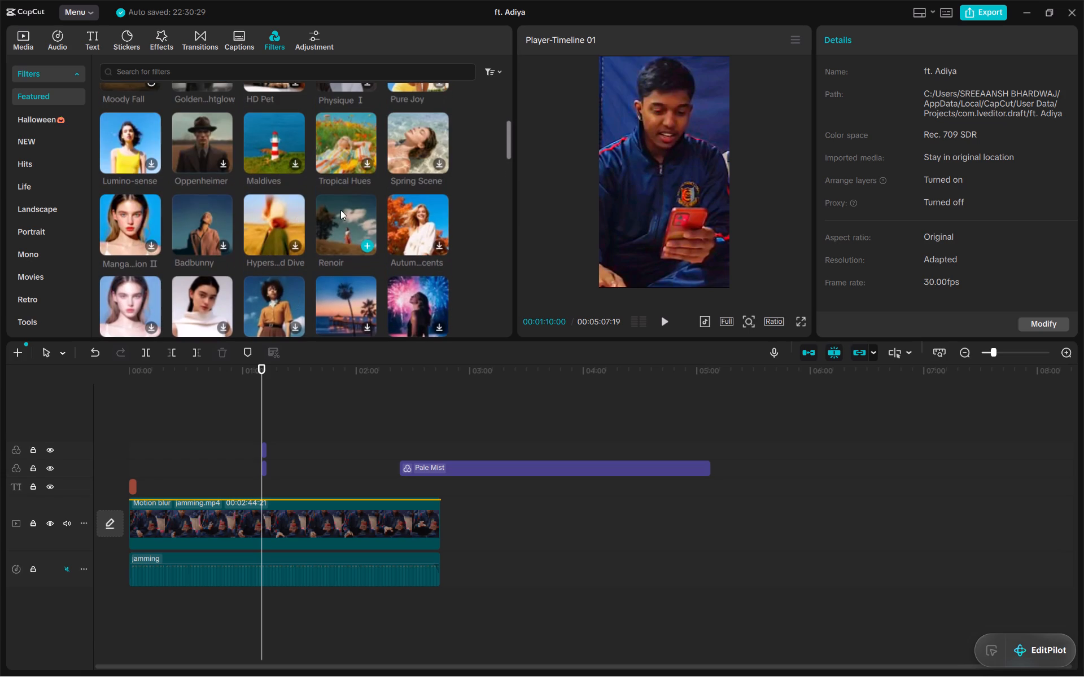
double_click(340, 210)
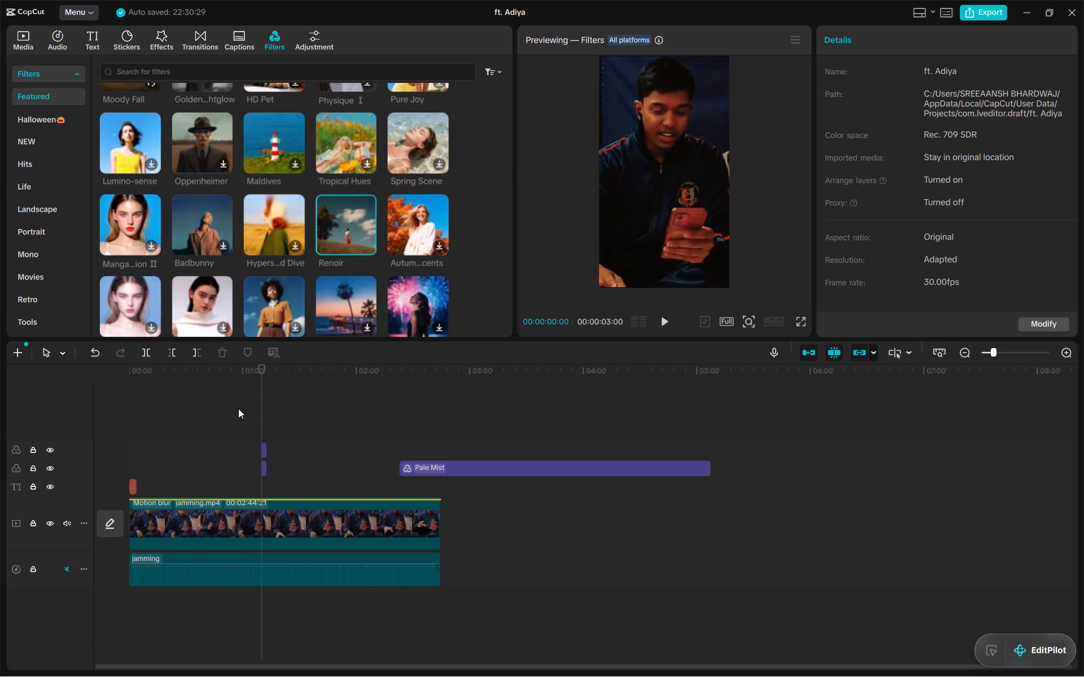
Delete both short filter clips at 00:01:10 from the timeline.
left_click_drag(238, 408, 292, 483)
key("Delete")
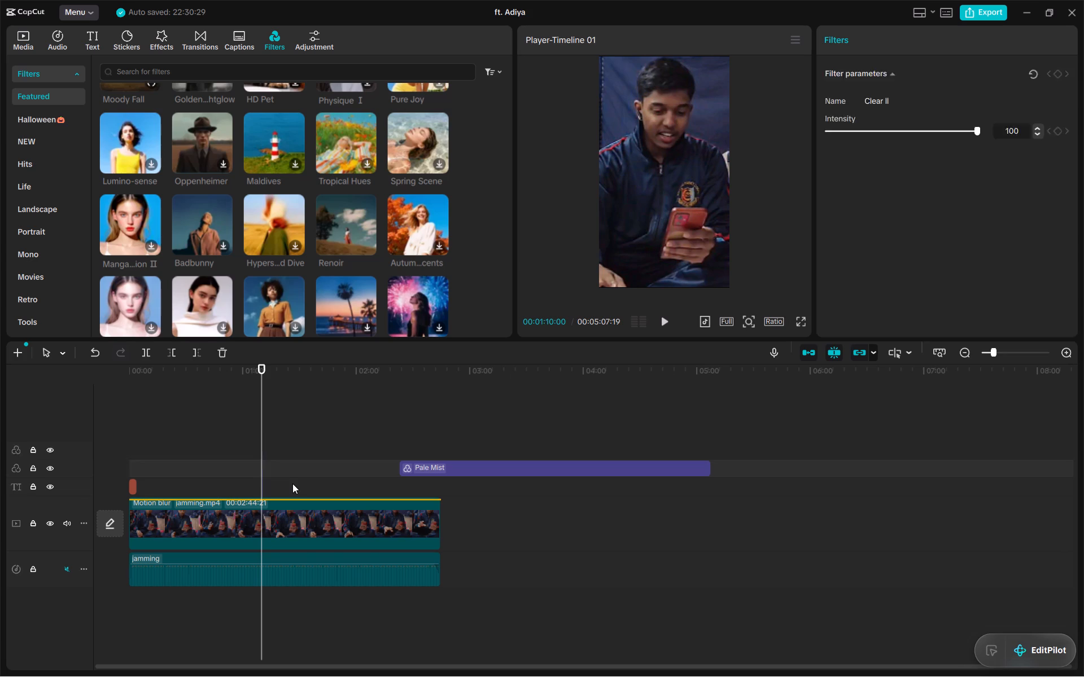
Move the Pale Mist filter to the start of the timeline, on the track above the text.
left_click_drag(448, 466, 178, 469)
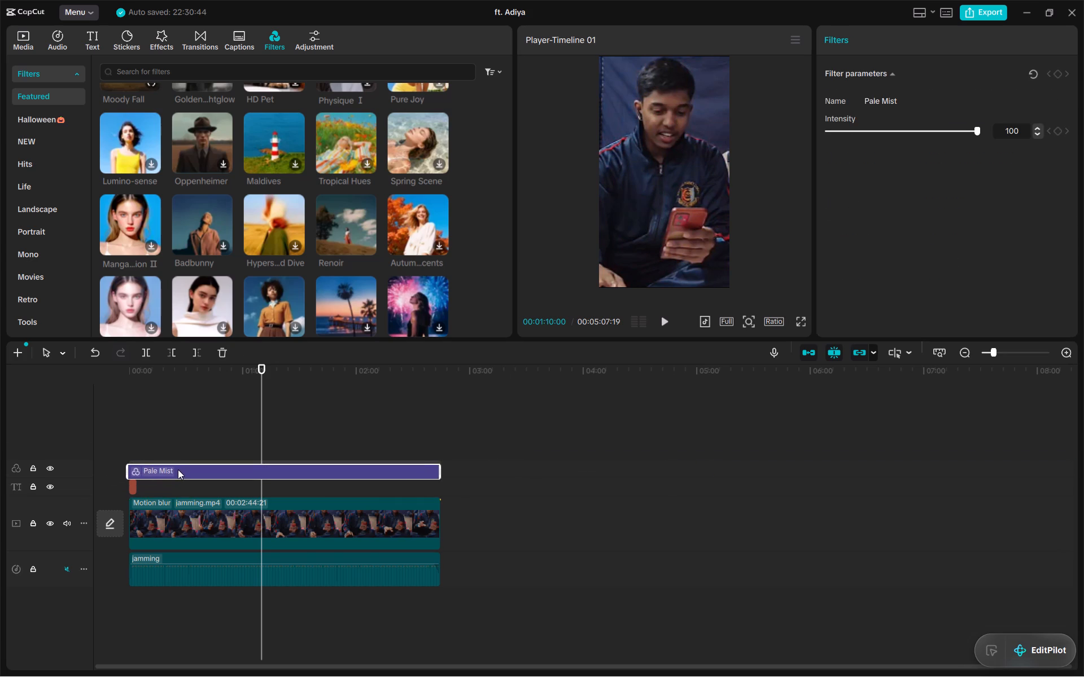
left_click_drag(178, 469, 179, 469)
Add the Renoir filter at the start of the timeline on a new track above Pale Mist.
left_click_drag(353, 224, 302, 318)
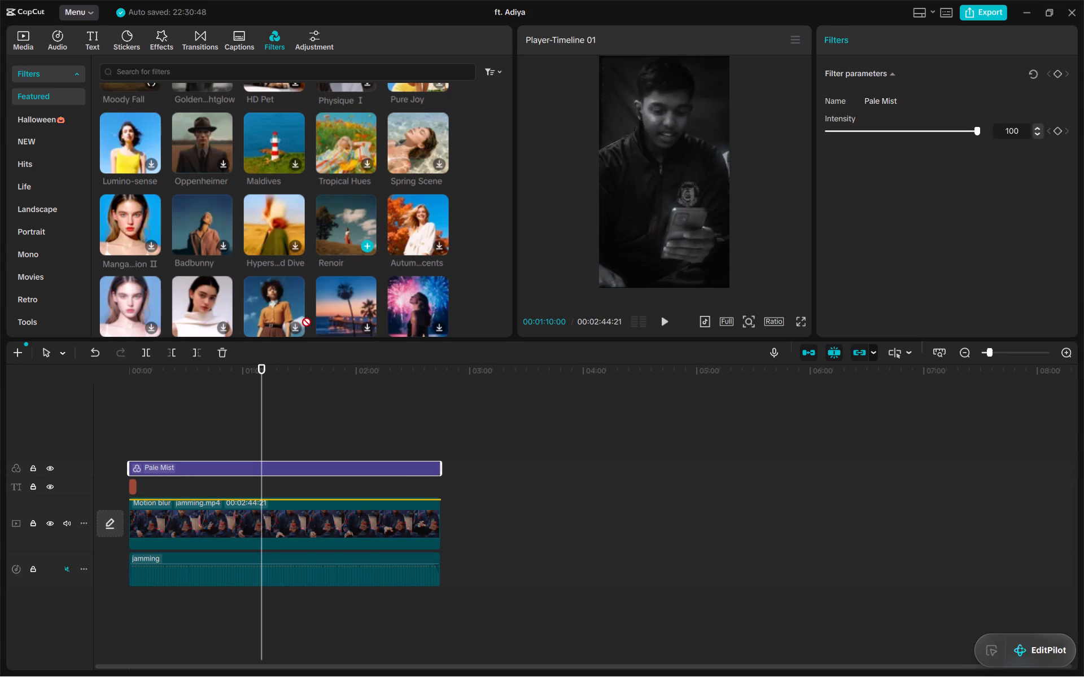
left_click_drag(302, 318, 122, 446)
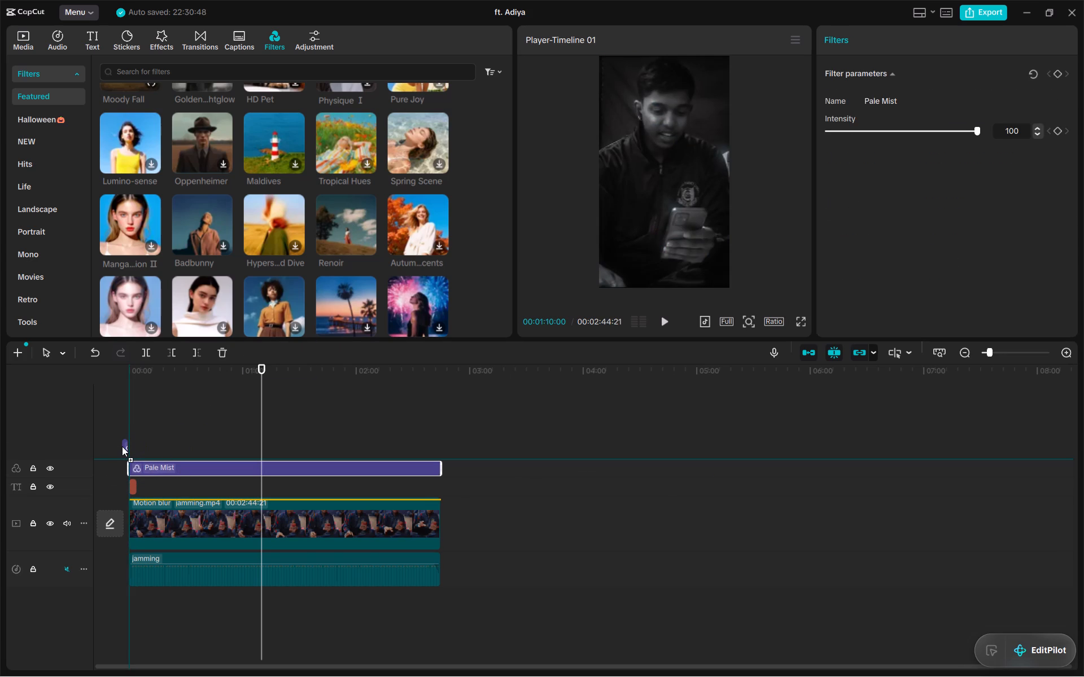
left_click_drag(122, 446, 128, 448)
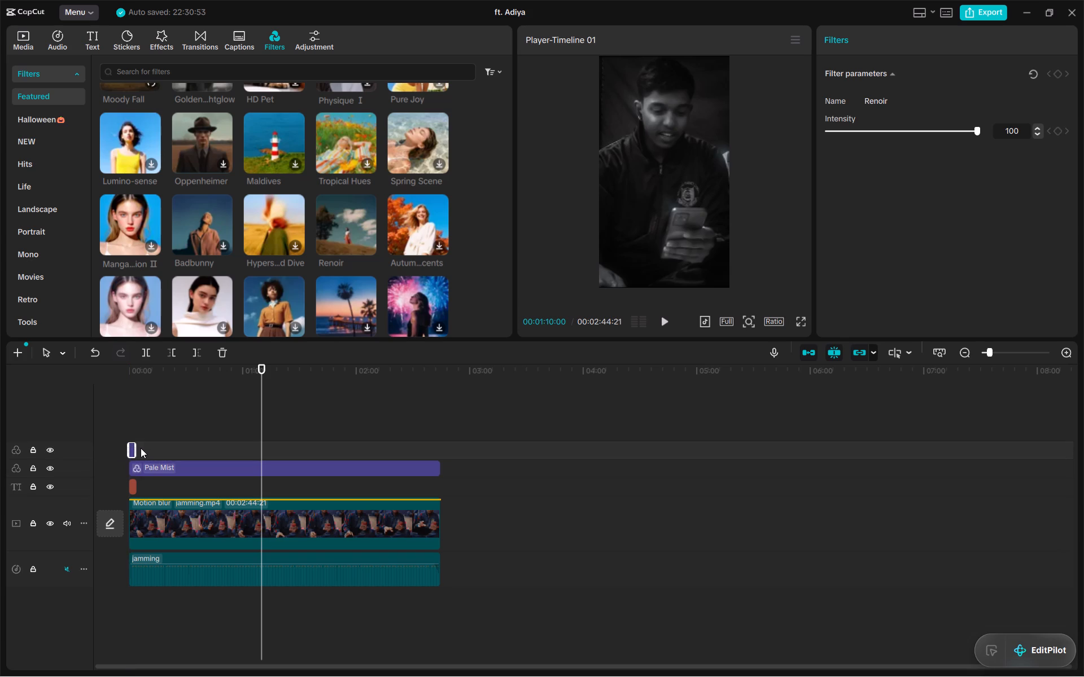
Extend the Renoir filter to about 00:02:42, near the end of the jamming.mp4 clip.
left_click_drag(138, 450, 294, 419)
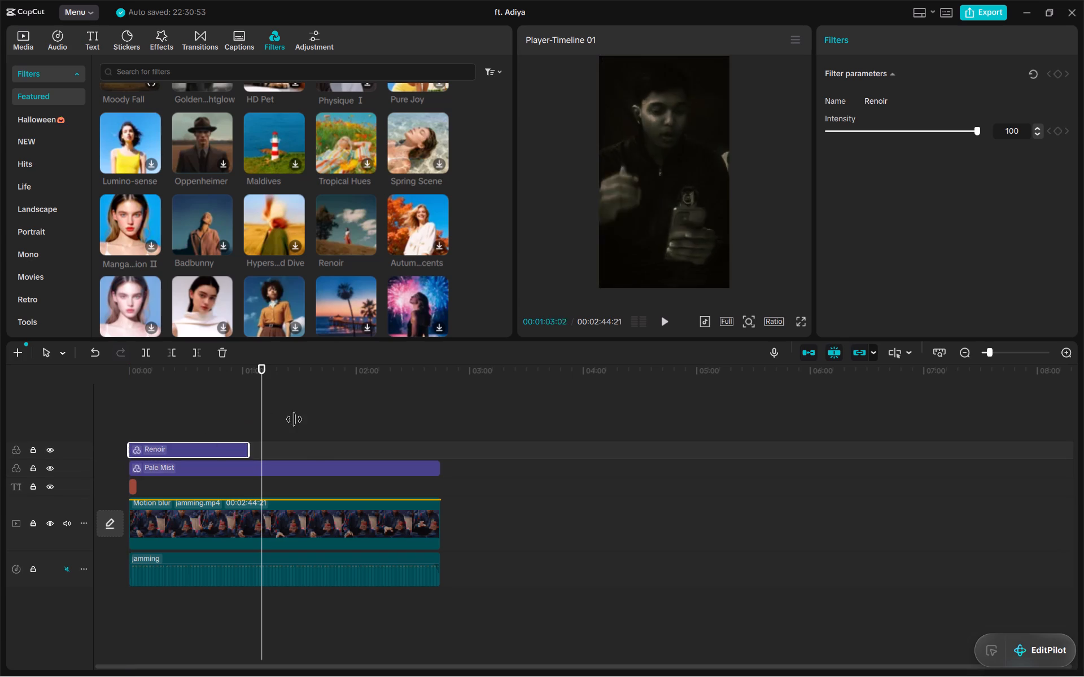
left_click_drag(294, 419, 435, 415)
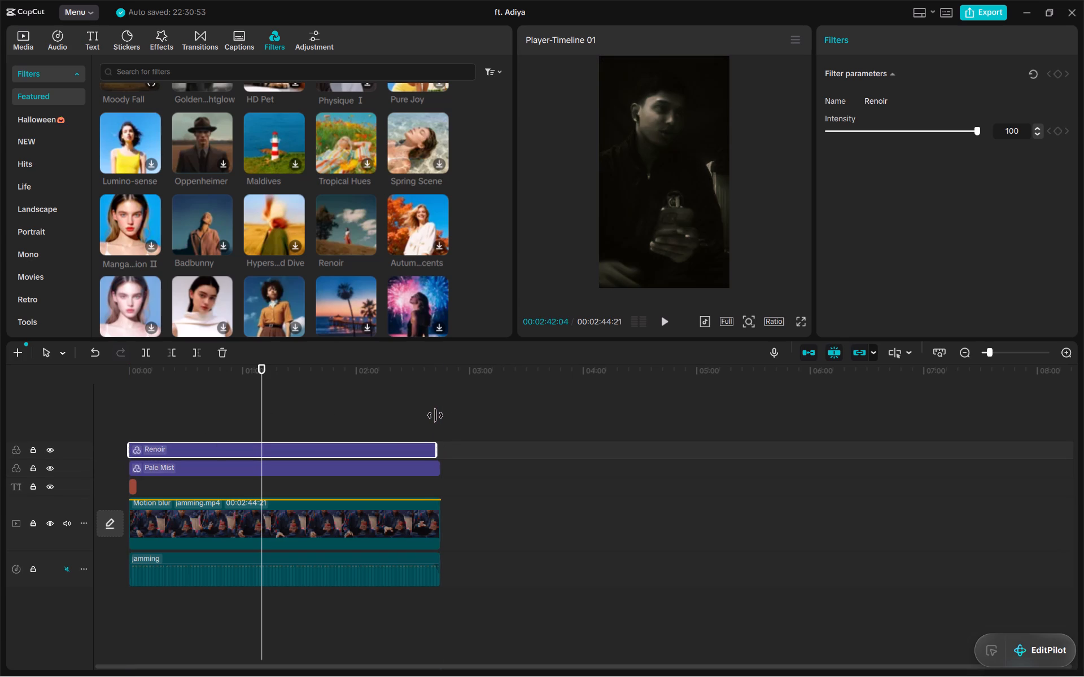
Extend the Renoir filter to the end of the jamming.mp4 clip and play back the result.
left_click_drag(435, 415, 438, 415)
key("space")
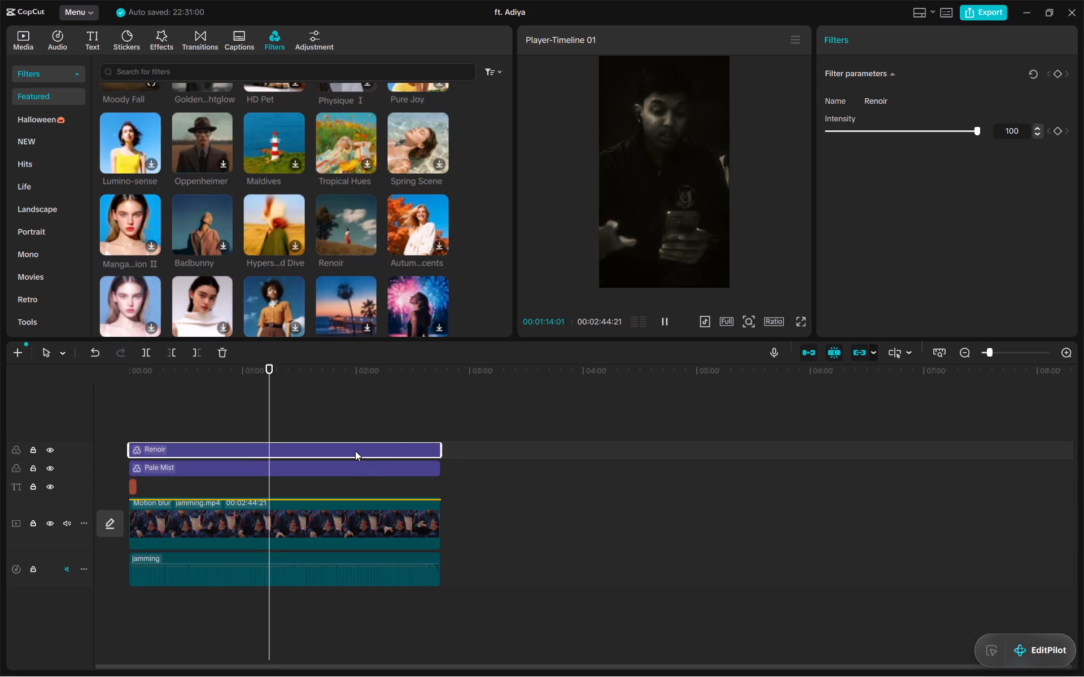
Delete the Renoir filter from the timeline and briefly play back the video with only Pale Mist applied.
key("Delete")
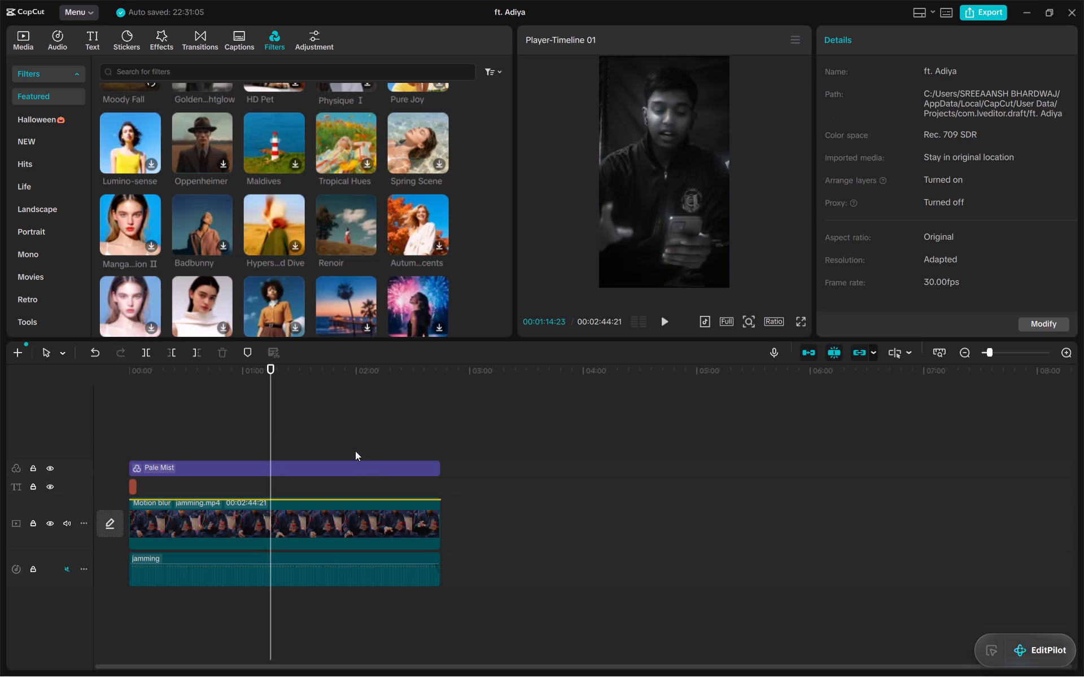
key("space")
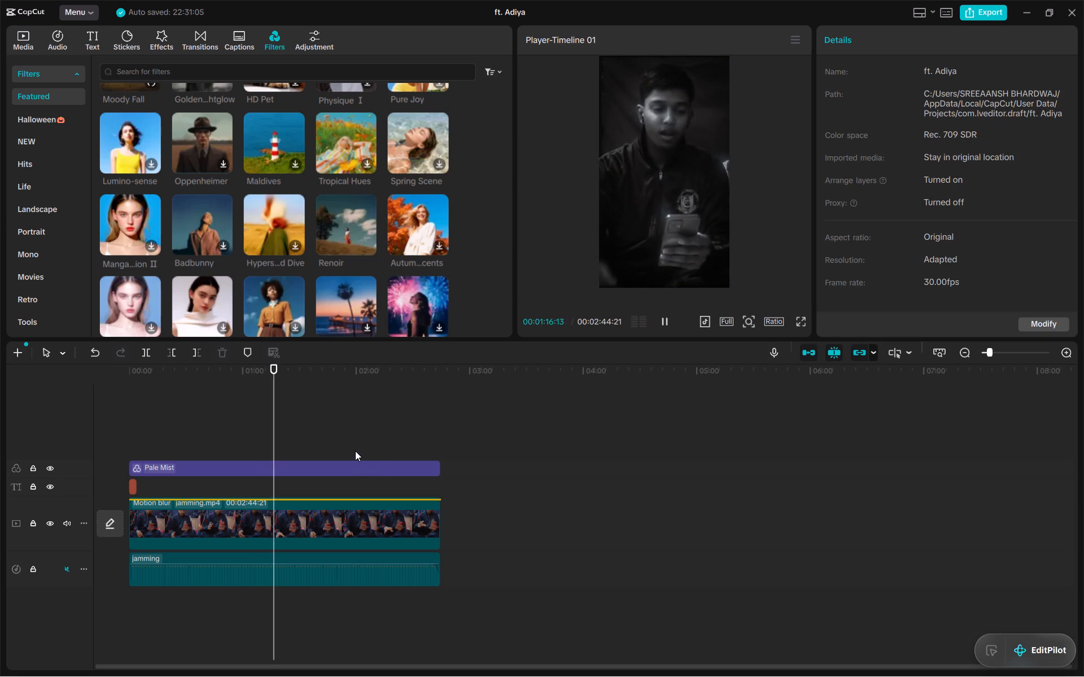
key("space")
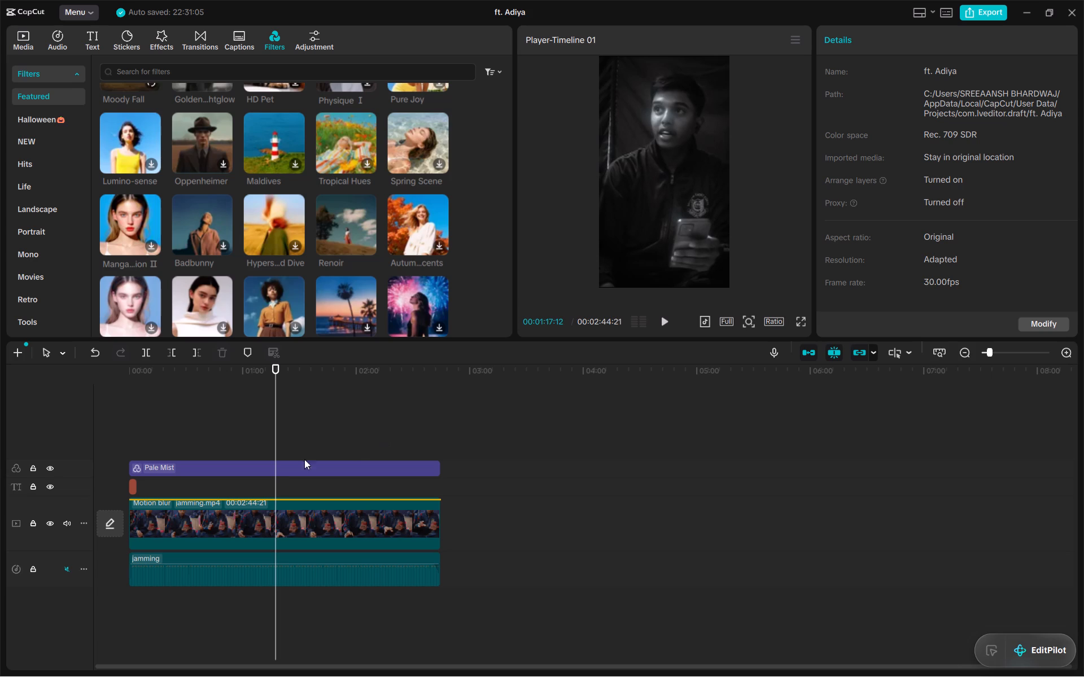
Unmute the jamming audio track.
left_click(65, 566)
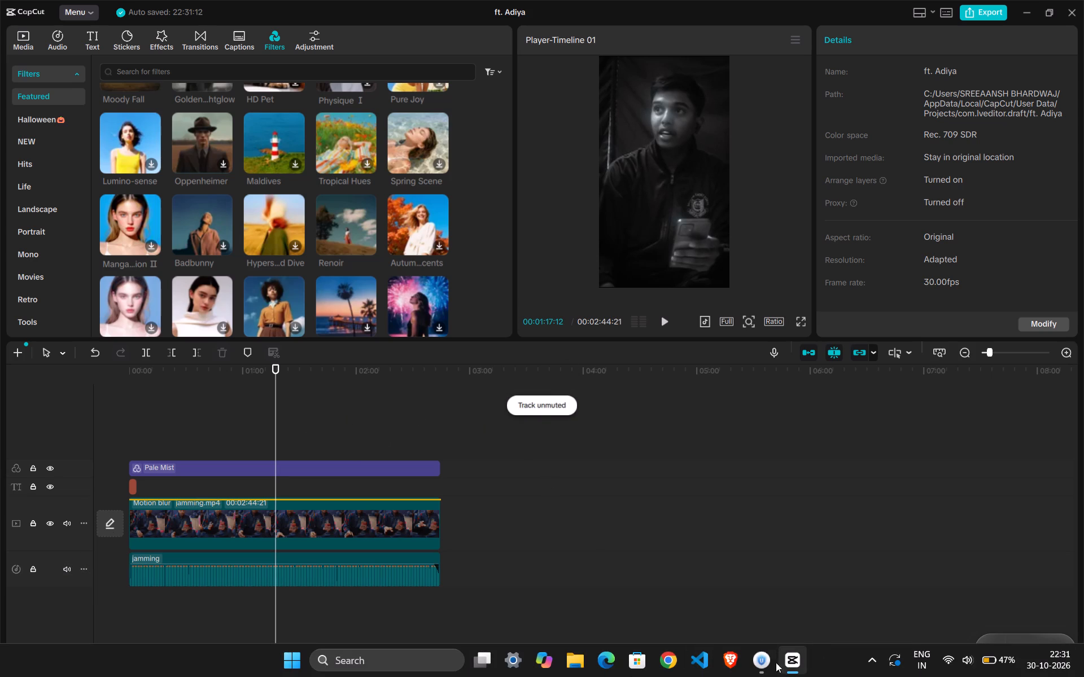
Set the Windows system volume to a little over a quarter of its range.
left_click(961, 659)
left_click(910, 581)
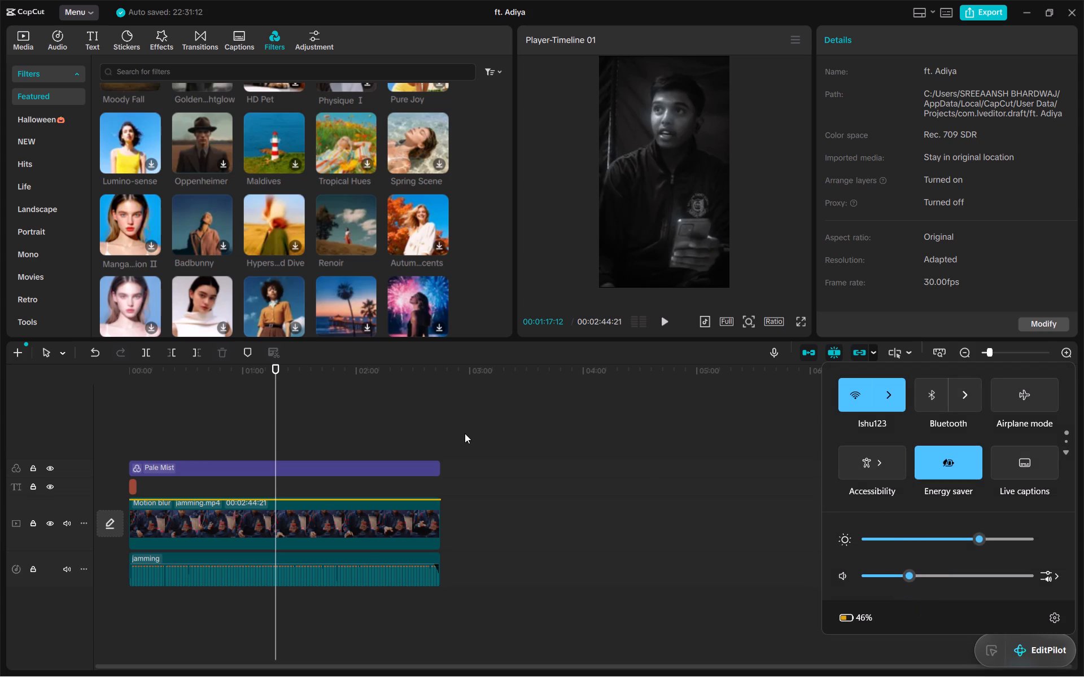
Play the video from the start of the timeline to review the picture, title text and sound.
left_click(265, 377)
left_click_drag(265, 377, 40, 381)
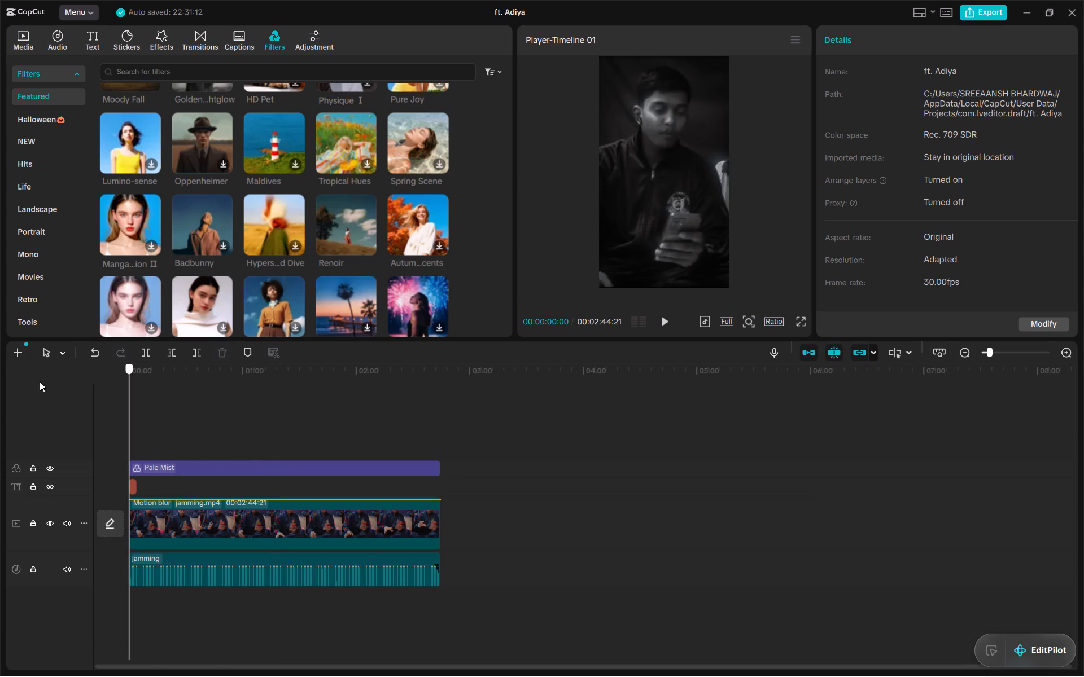
left_click_drag(40, 381, 38, 381)
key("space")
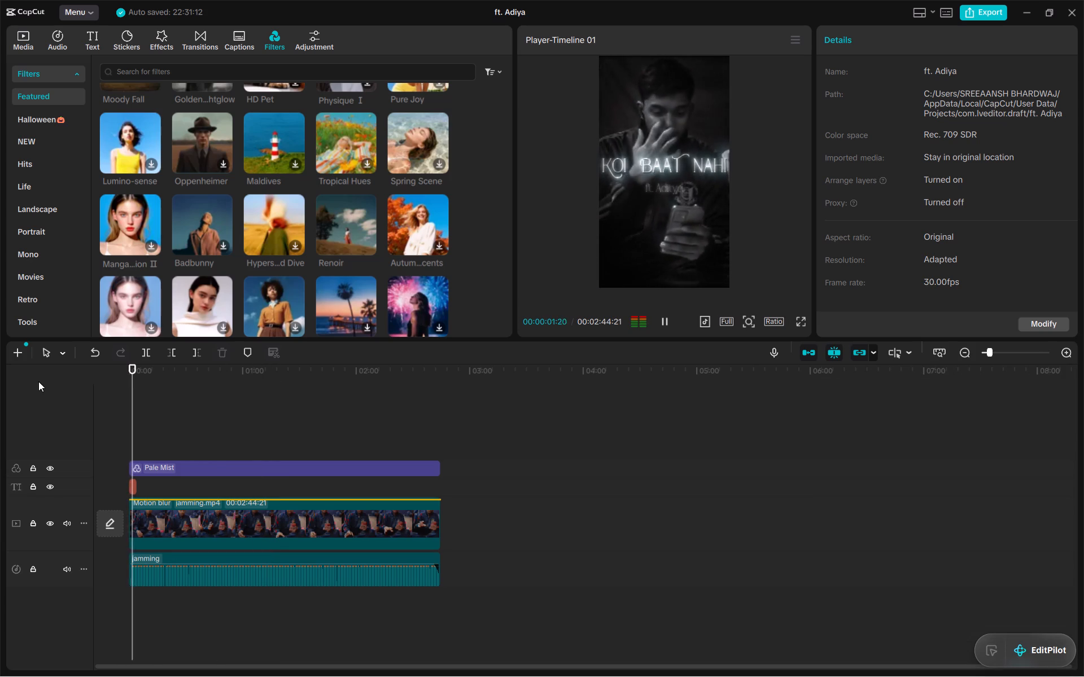
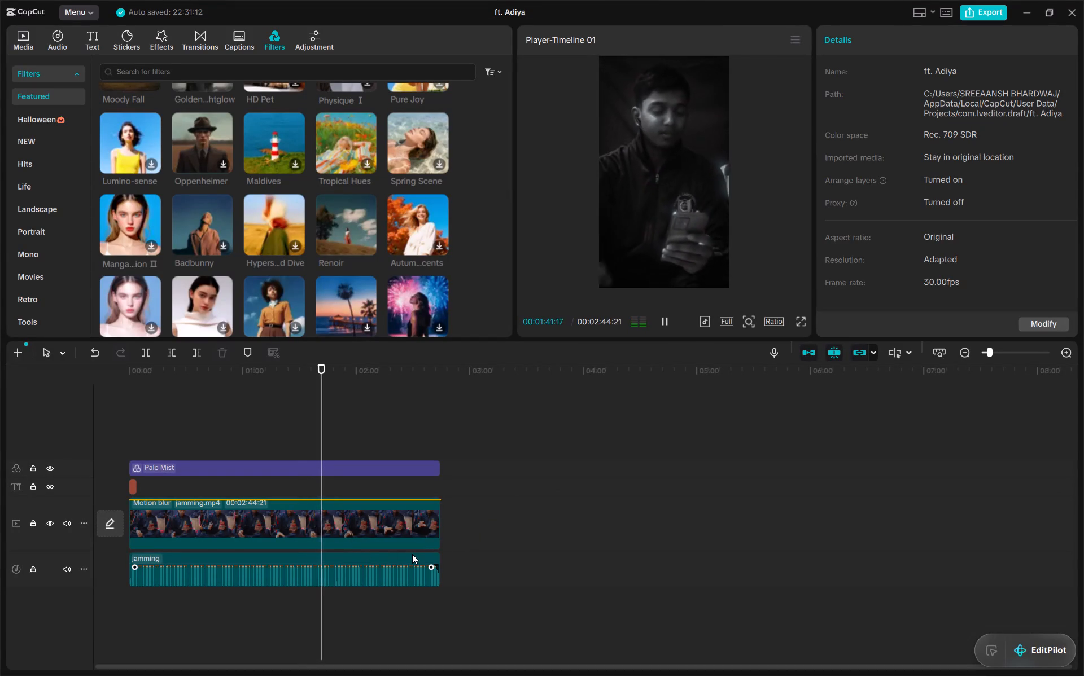
Play back the video from about 00:01:43, spot-checking successive sections through to the end at 00:02:44.
left_click_drag(375, 562, 375, 560)
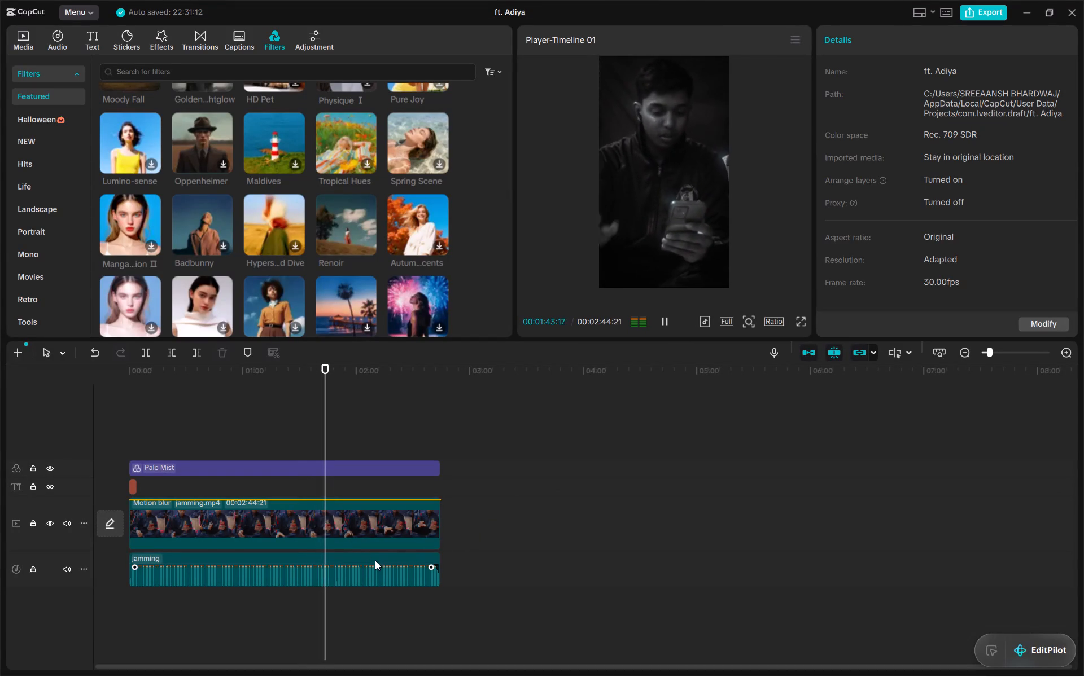
left_click_drag(375, 560, 375, 555)
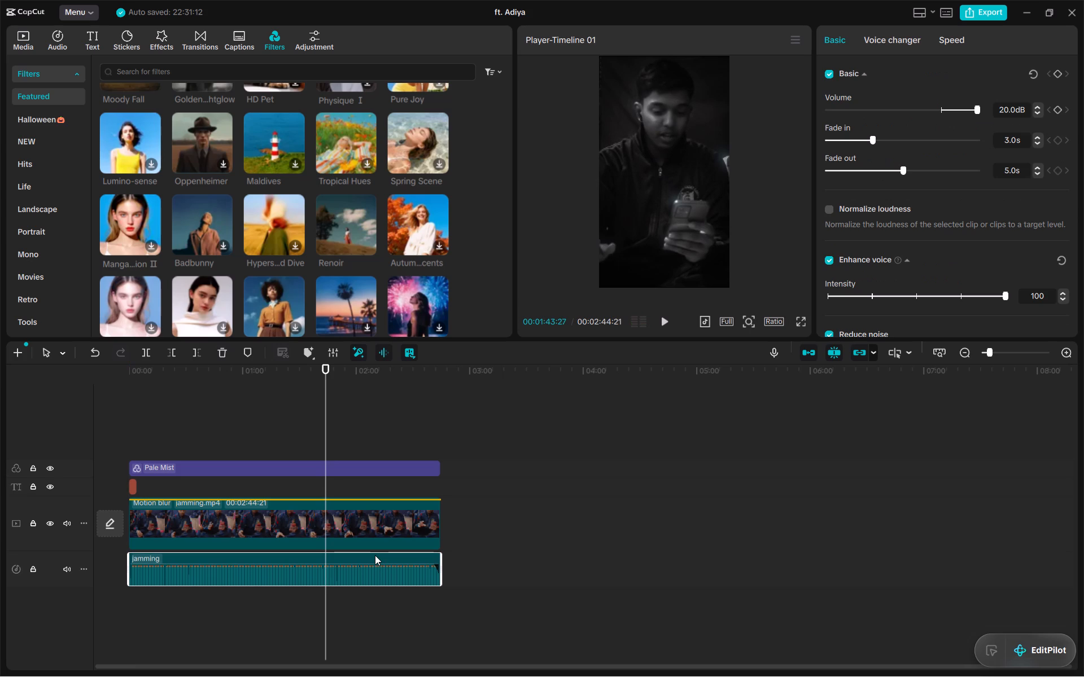
key("space")
left_click(517, 449)
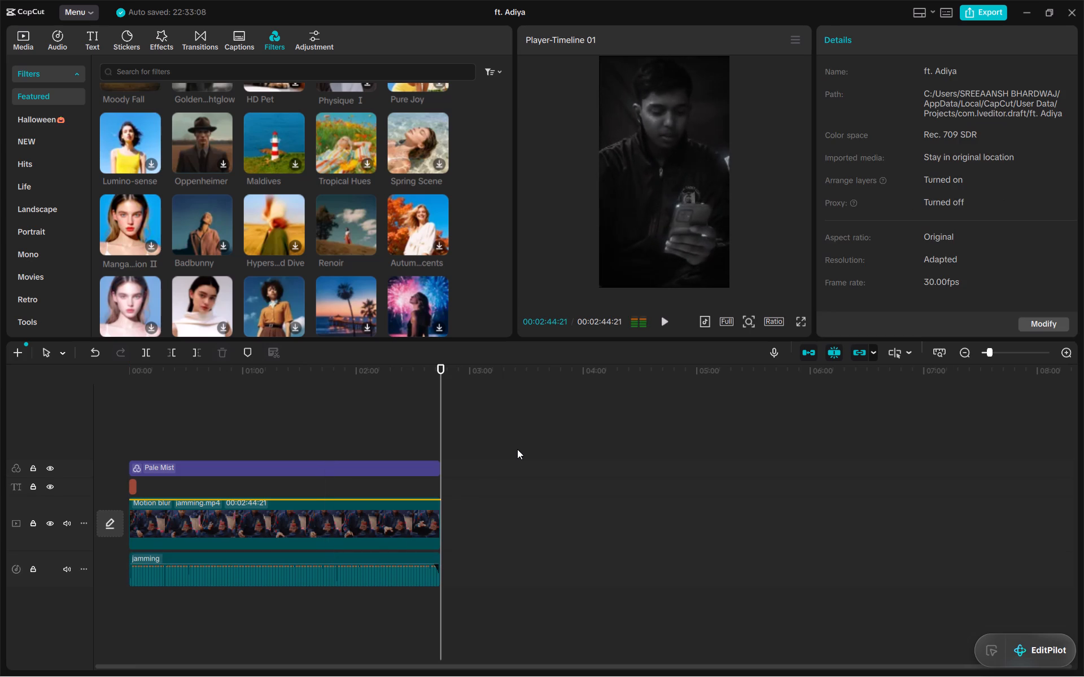
left_click(370, 375)
key("space")
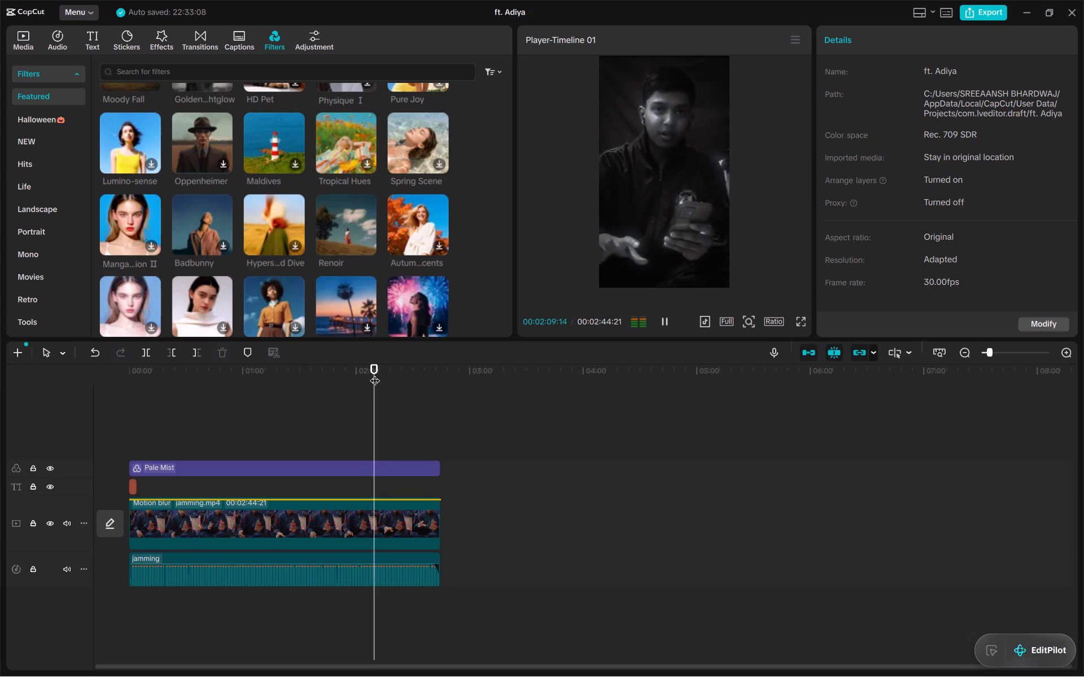
key("Right")
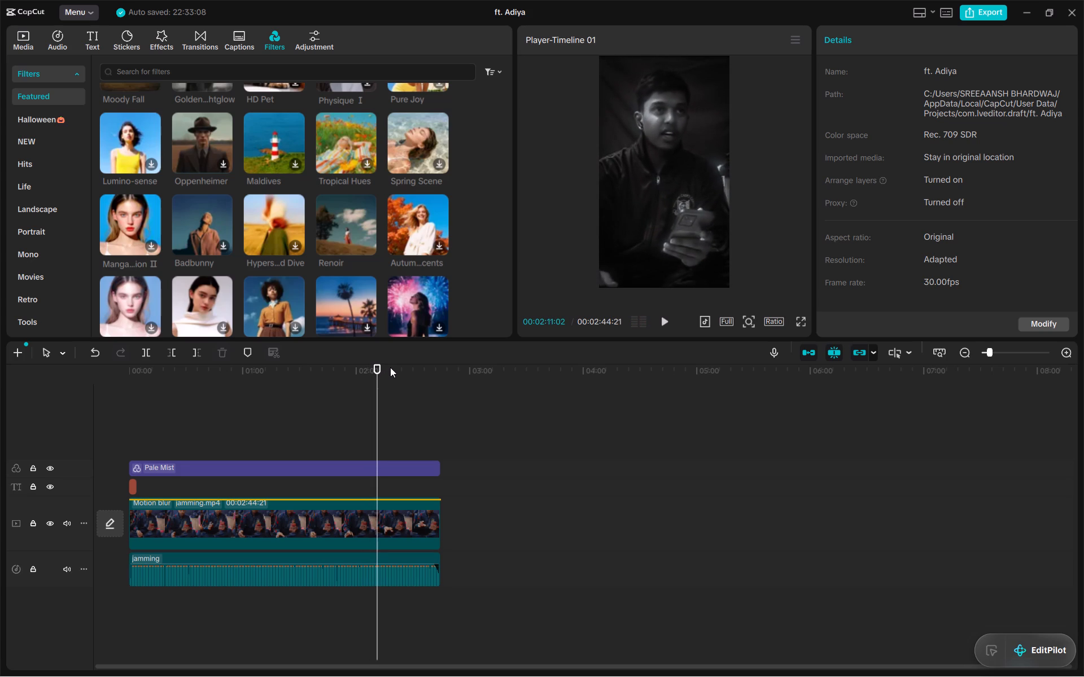
key("Right")
key("Right")
key("Right")
key("Right")
key("Right")
key("Right")
key("Right")
key("Right")
key("Right")
key("Right")
key("Right")
key("Right")
key("Right")
key("Right")
key("Right")
key("Right")
key("Right")
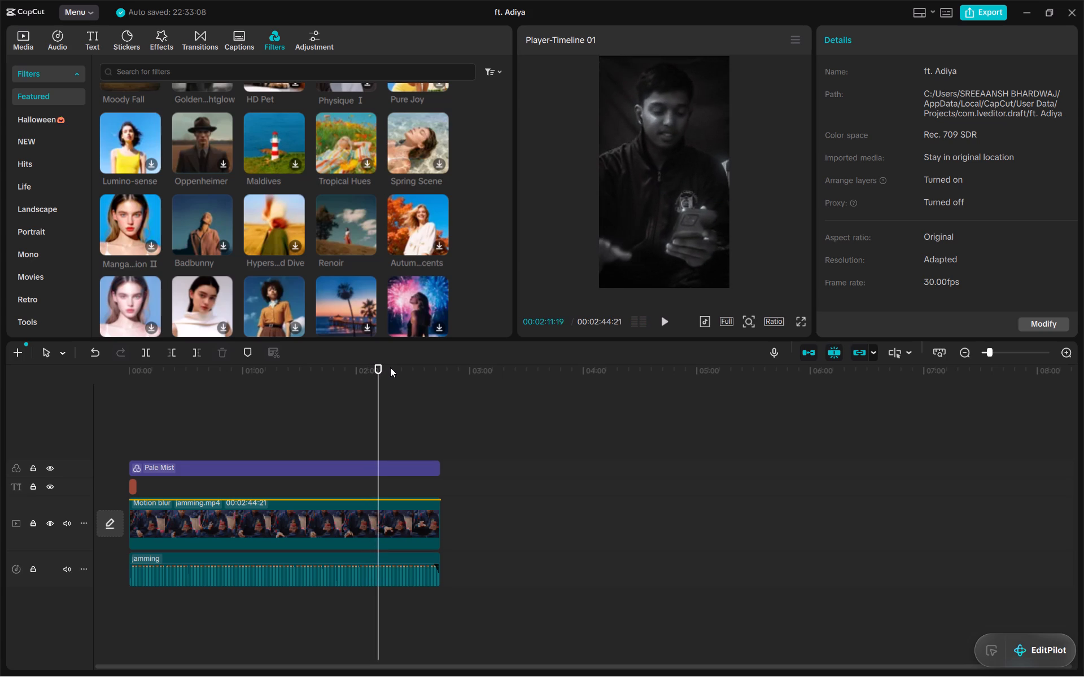
key("space")
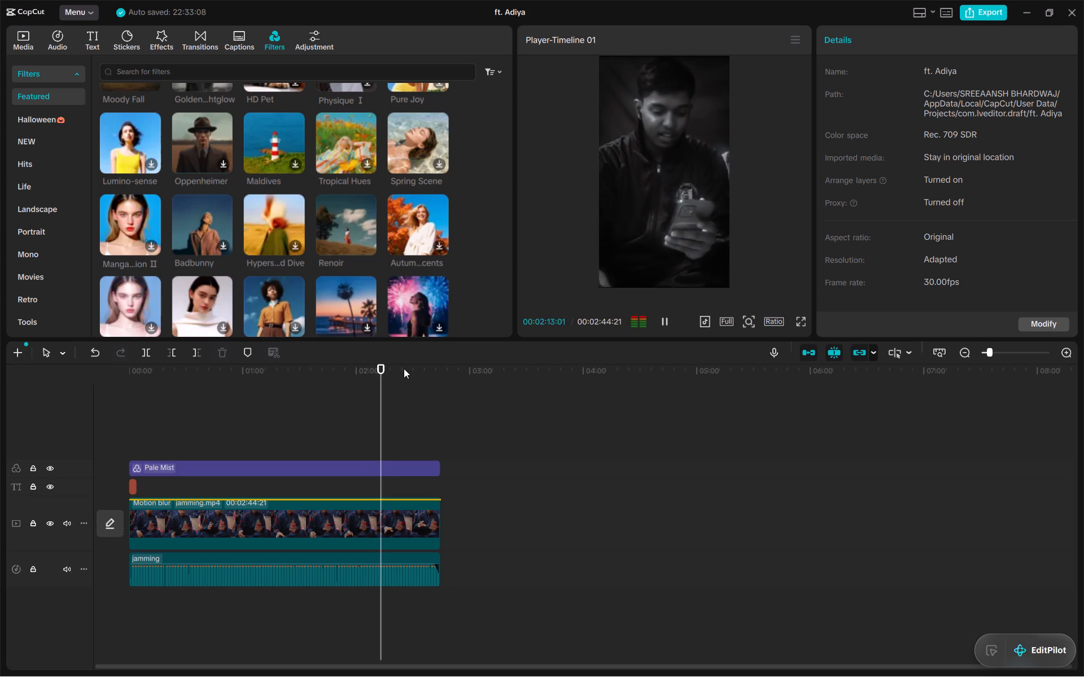
left_click(391, 368)
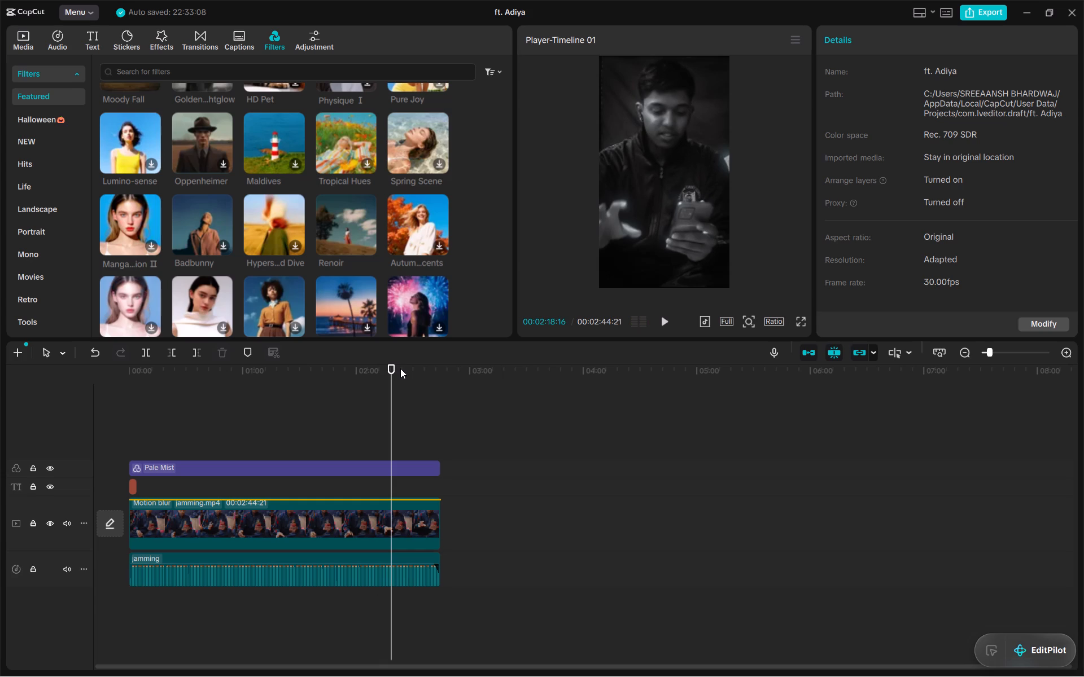
left_click(400, 368)
key("space")
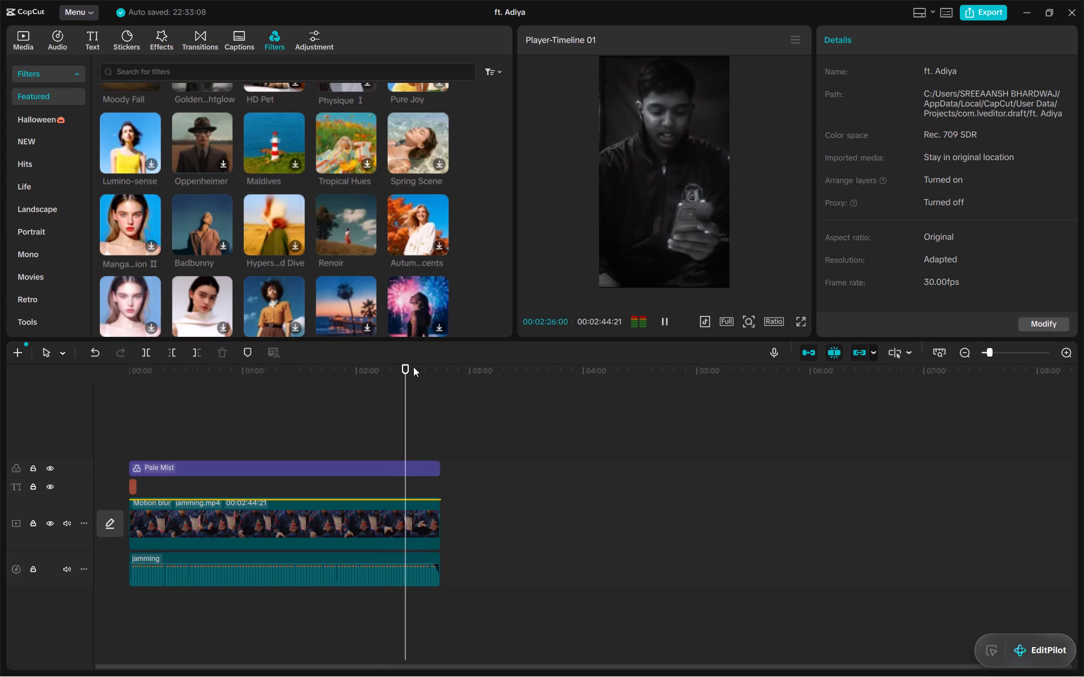
left_click(413, 367)
key("space")
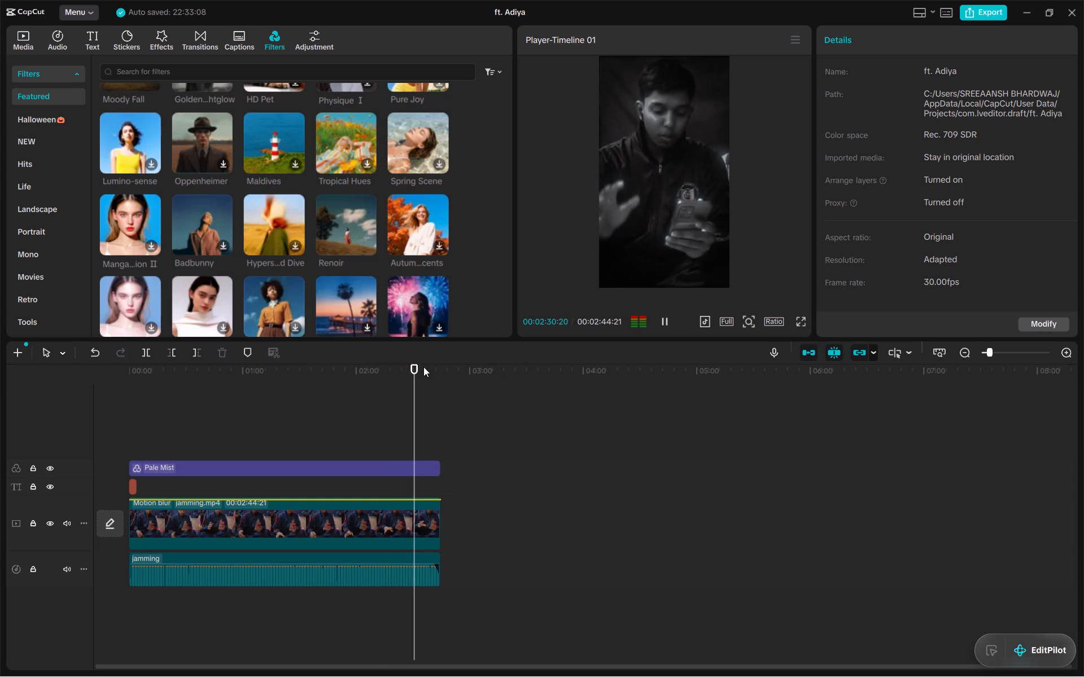
left_click(423, 367)
key("space")
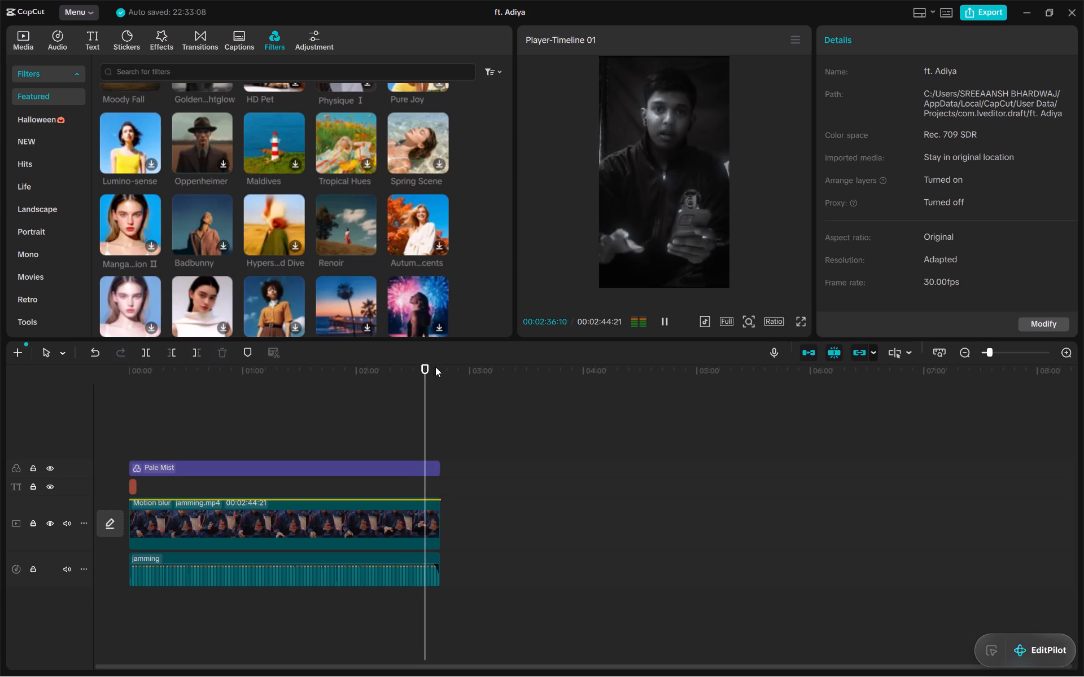
left_click(437, 367)
left_click(434, 367)
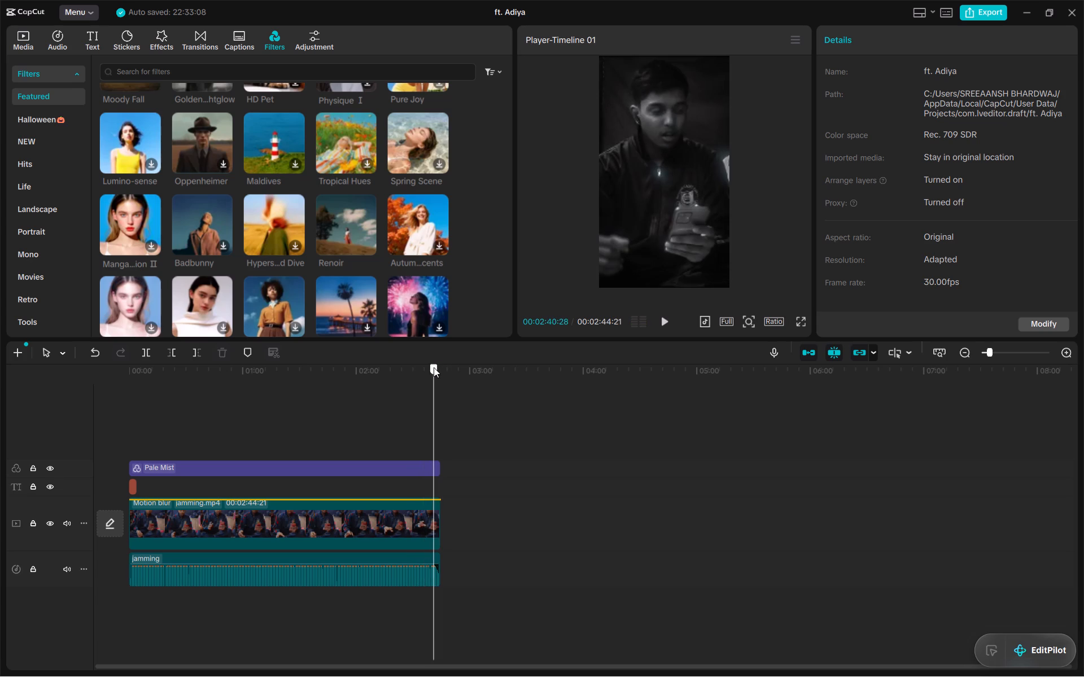
key("space")
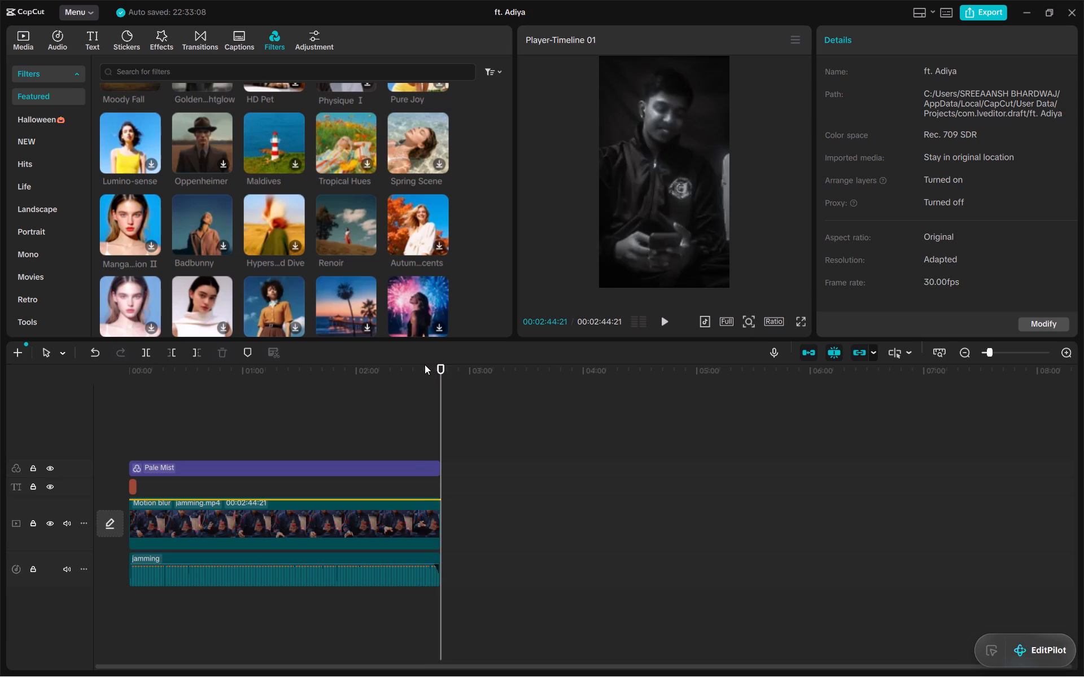
left_click(425, 364)
key("space")
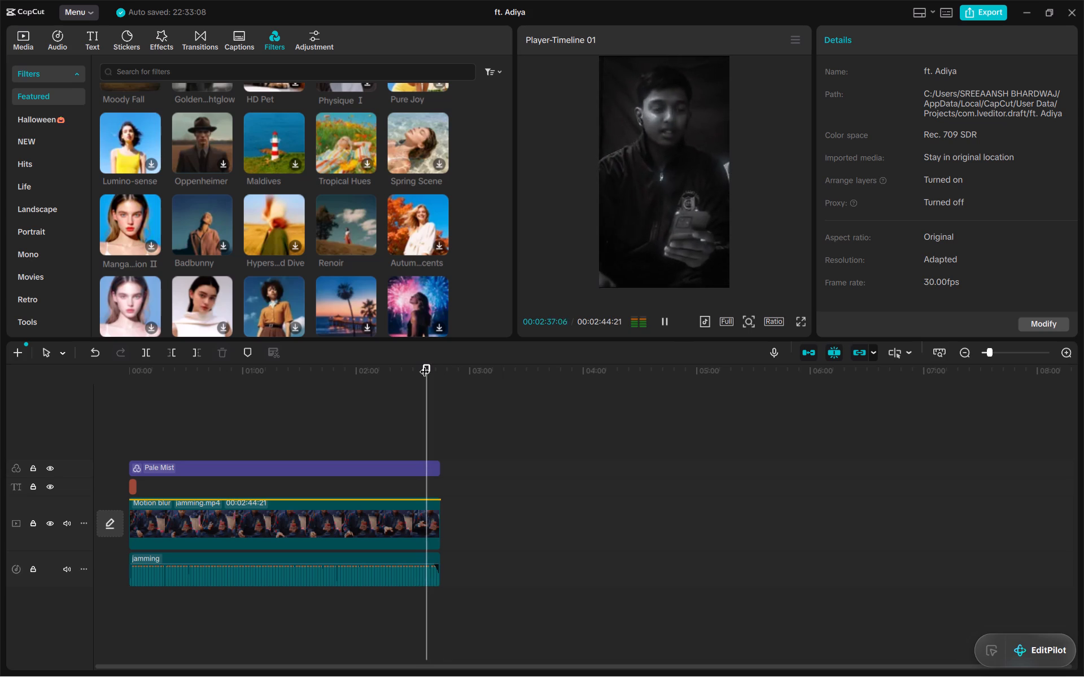
key("space")
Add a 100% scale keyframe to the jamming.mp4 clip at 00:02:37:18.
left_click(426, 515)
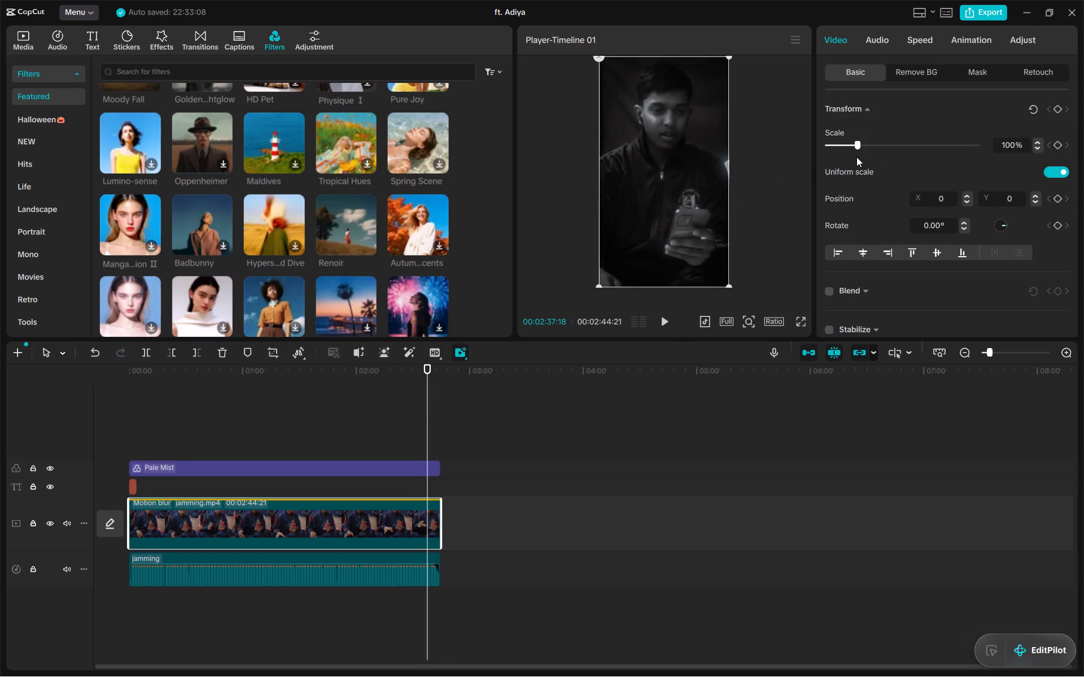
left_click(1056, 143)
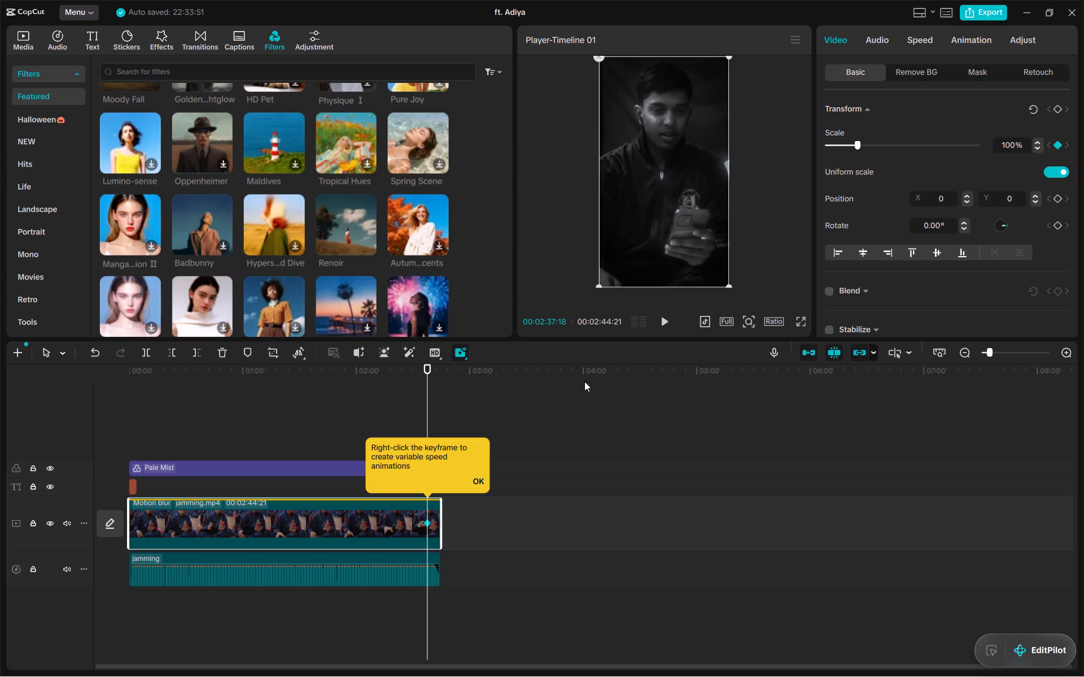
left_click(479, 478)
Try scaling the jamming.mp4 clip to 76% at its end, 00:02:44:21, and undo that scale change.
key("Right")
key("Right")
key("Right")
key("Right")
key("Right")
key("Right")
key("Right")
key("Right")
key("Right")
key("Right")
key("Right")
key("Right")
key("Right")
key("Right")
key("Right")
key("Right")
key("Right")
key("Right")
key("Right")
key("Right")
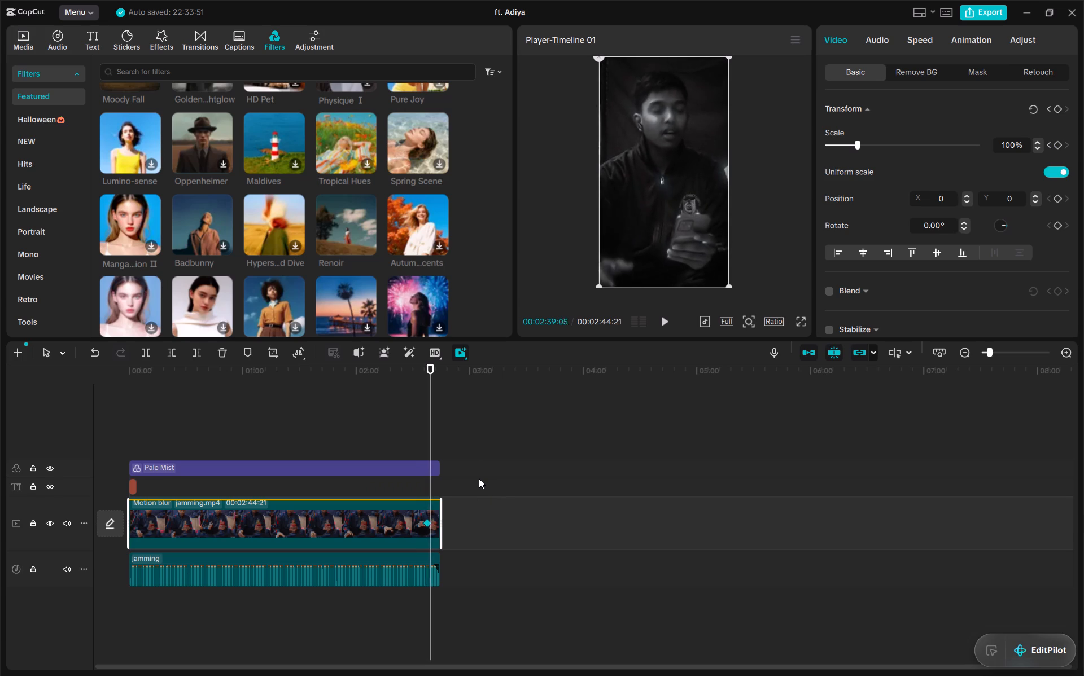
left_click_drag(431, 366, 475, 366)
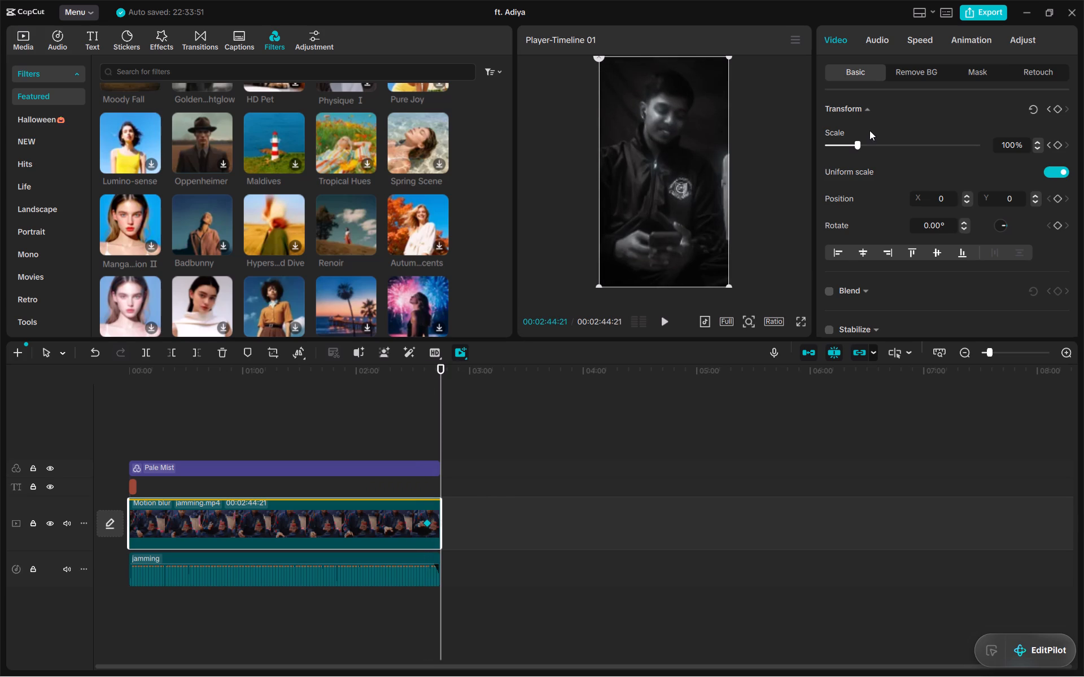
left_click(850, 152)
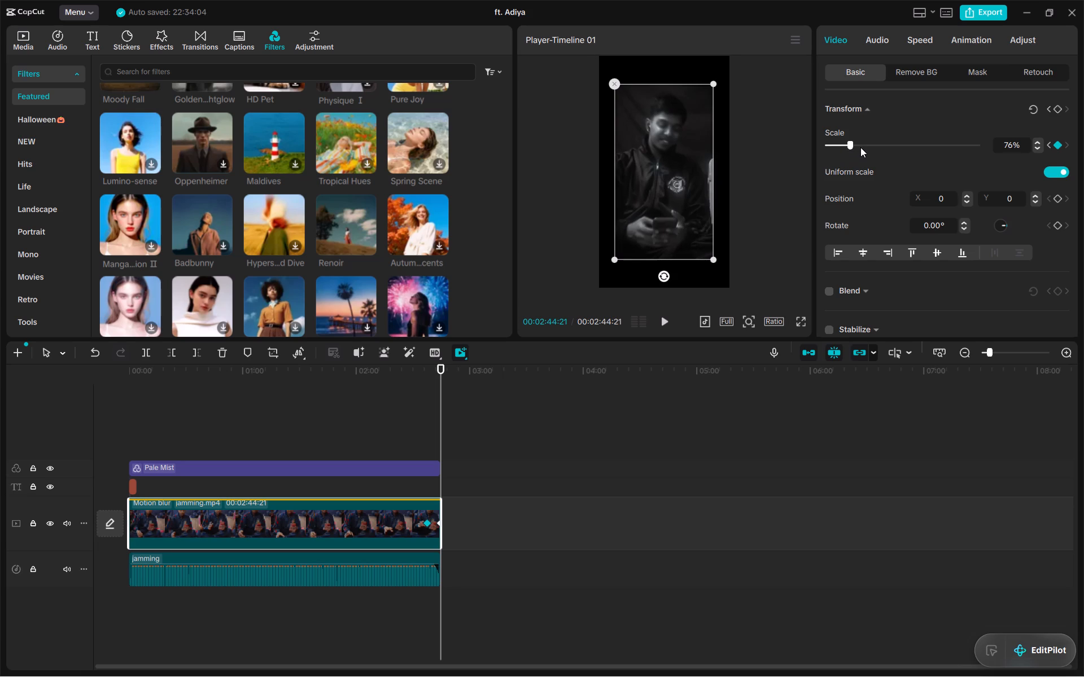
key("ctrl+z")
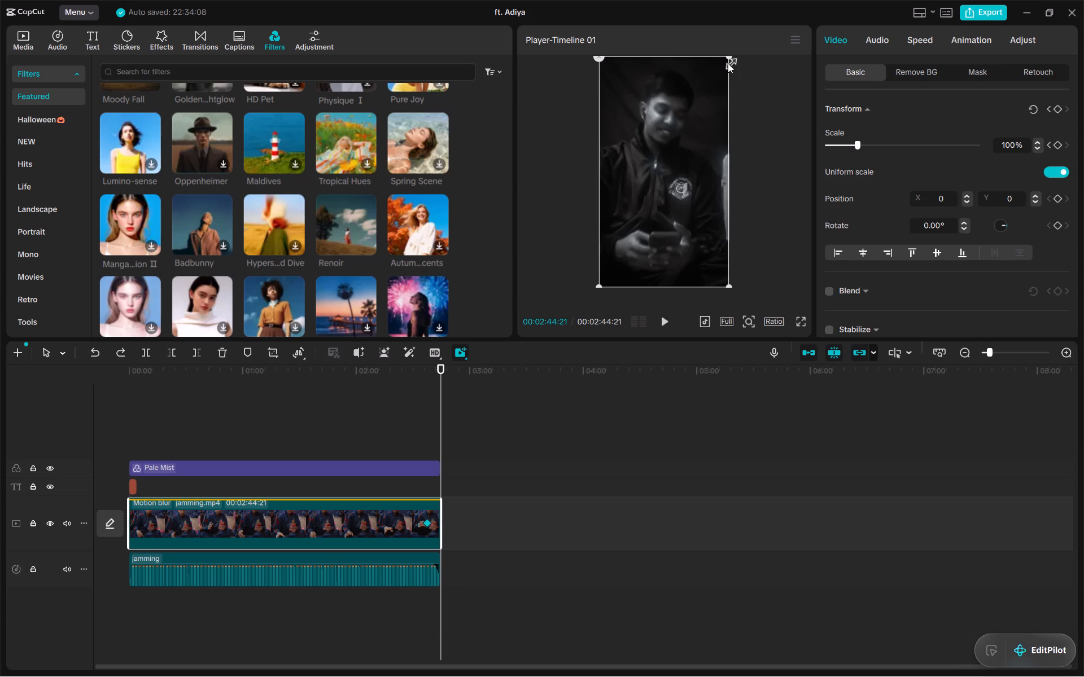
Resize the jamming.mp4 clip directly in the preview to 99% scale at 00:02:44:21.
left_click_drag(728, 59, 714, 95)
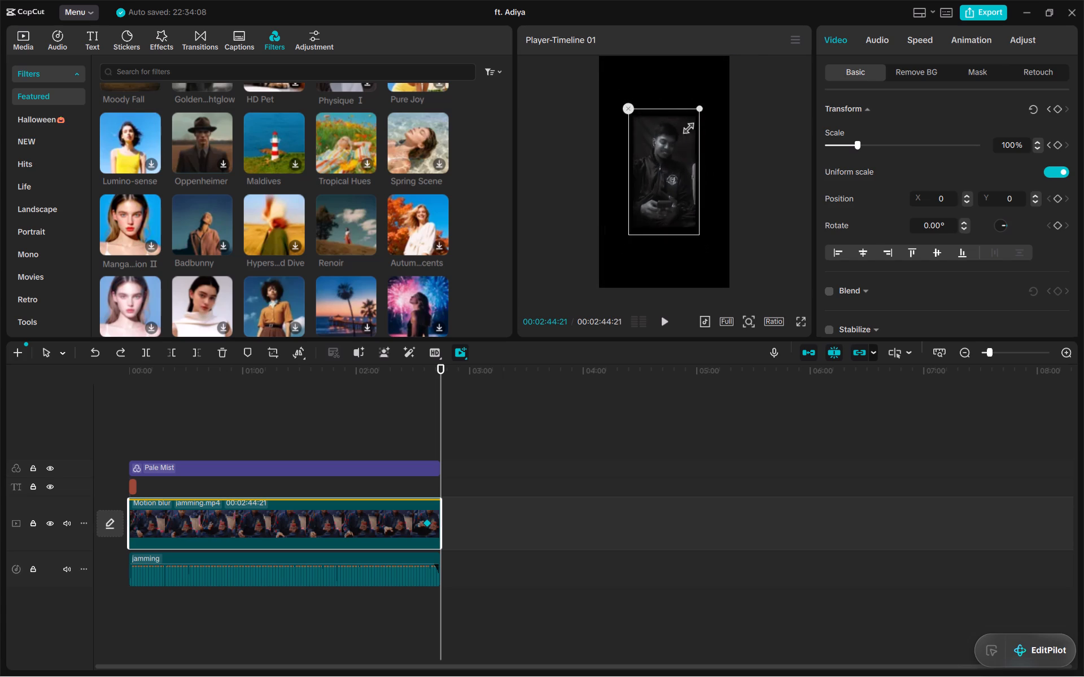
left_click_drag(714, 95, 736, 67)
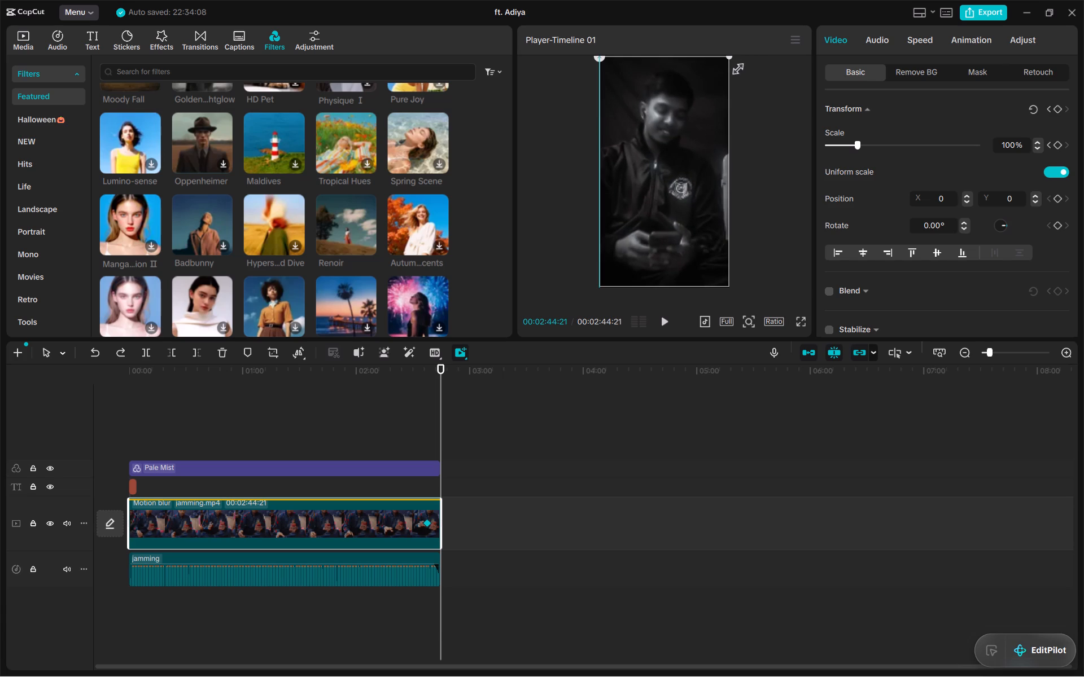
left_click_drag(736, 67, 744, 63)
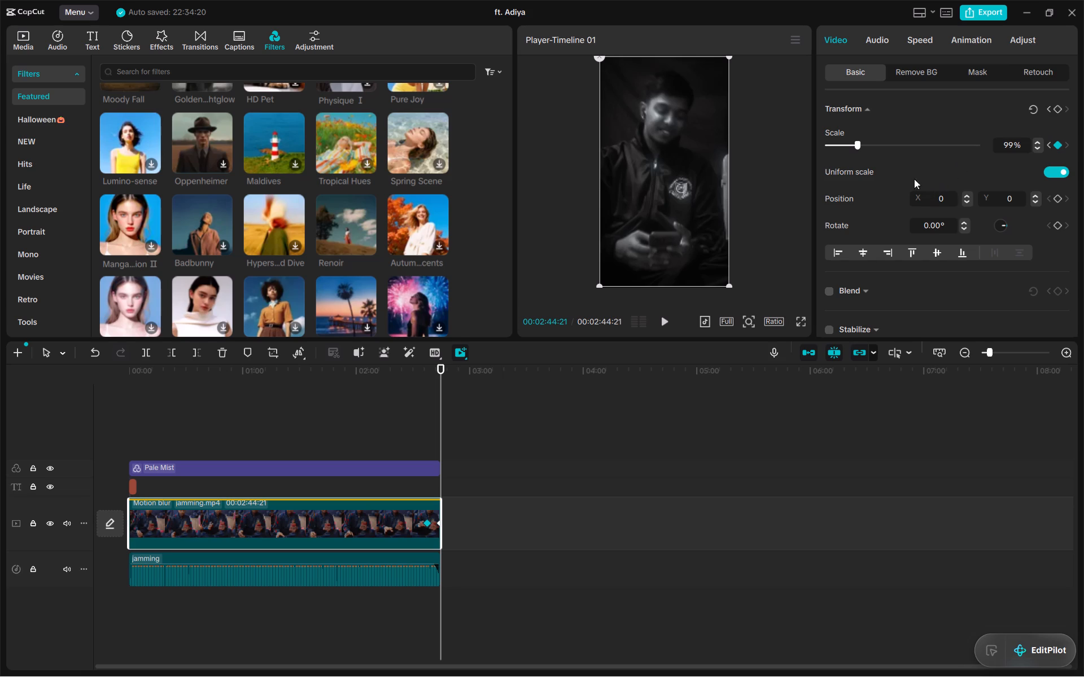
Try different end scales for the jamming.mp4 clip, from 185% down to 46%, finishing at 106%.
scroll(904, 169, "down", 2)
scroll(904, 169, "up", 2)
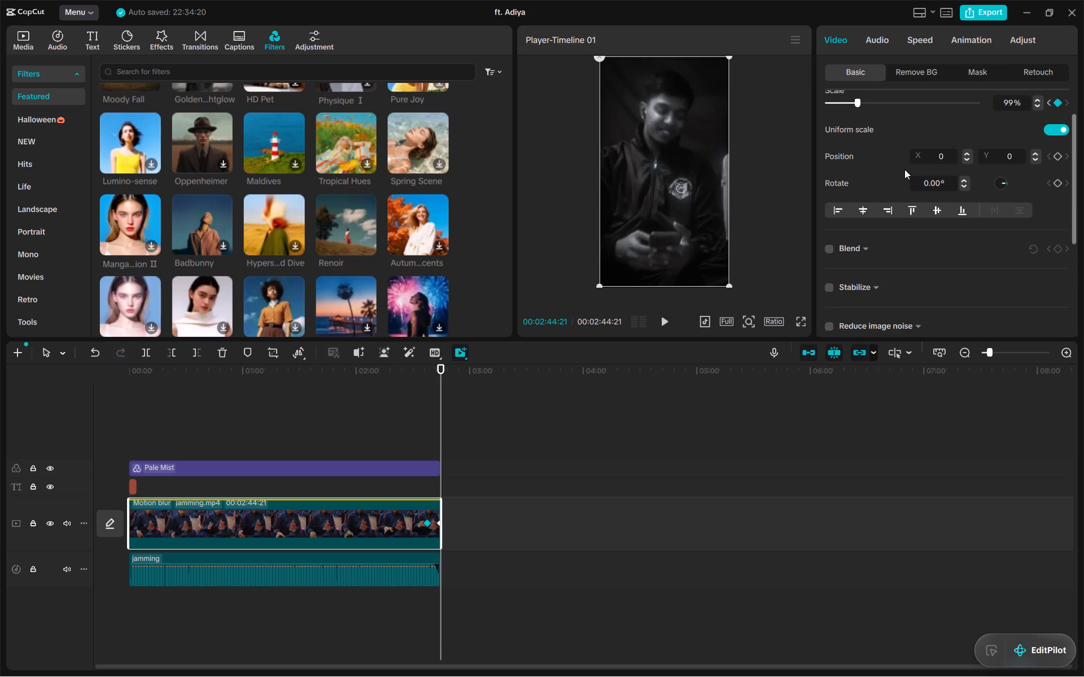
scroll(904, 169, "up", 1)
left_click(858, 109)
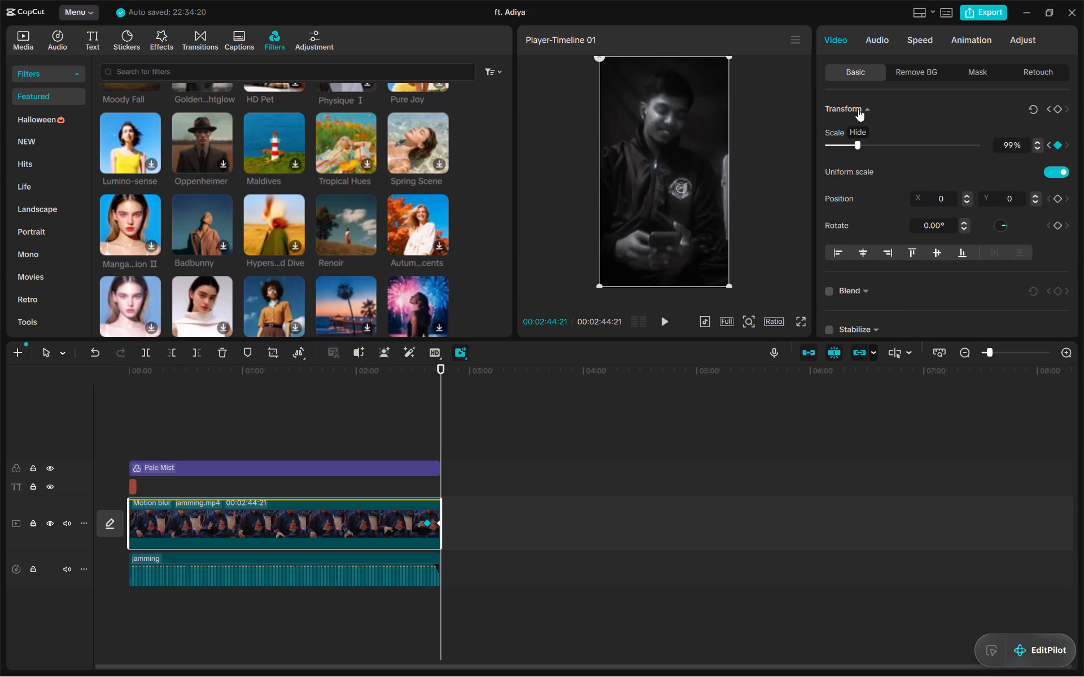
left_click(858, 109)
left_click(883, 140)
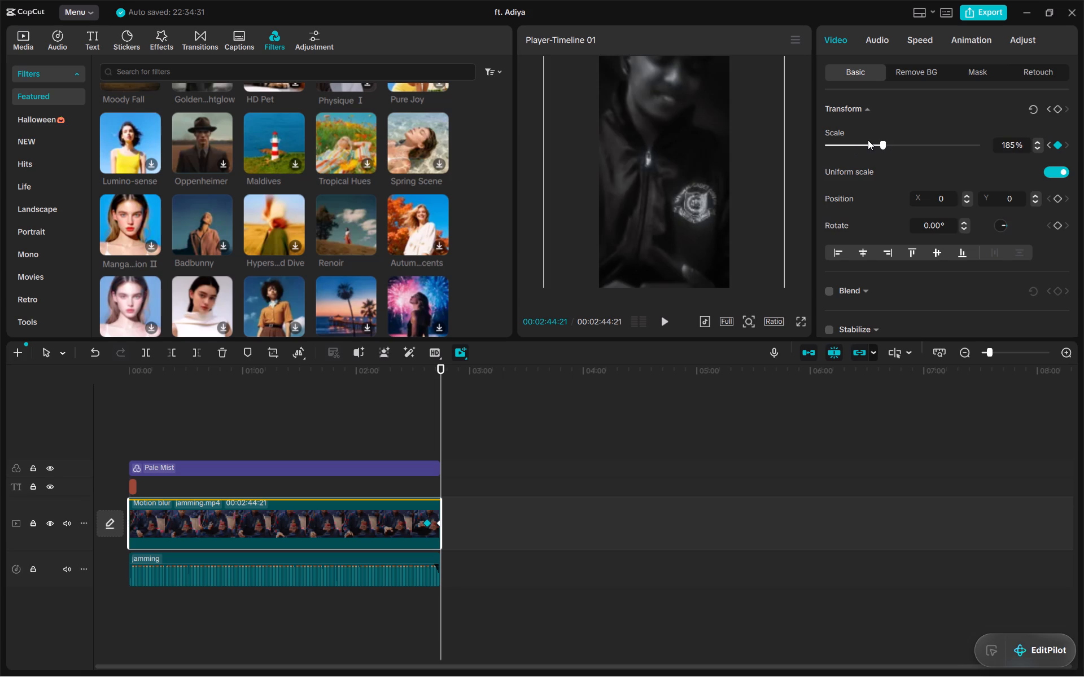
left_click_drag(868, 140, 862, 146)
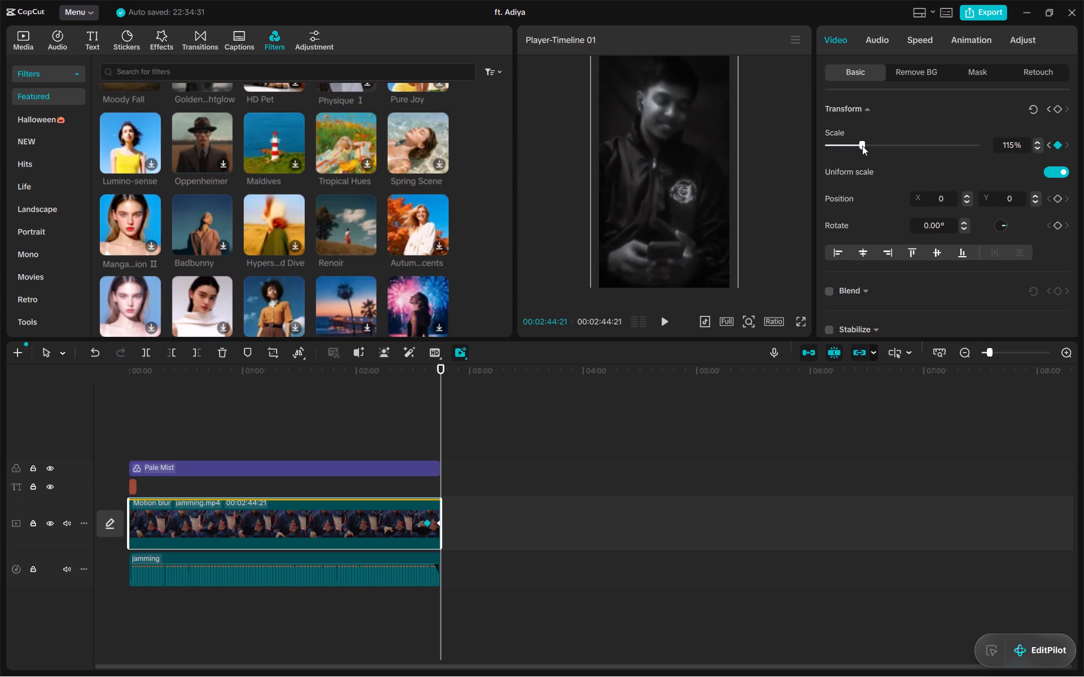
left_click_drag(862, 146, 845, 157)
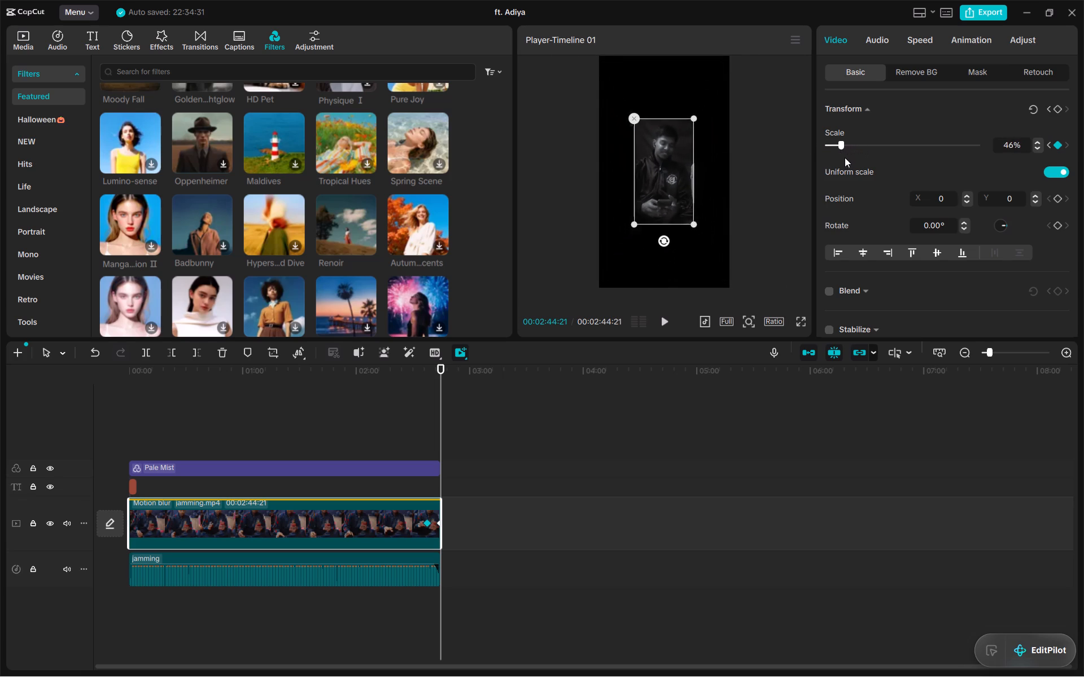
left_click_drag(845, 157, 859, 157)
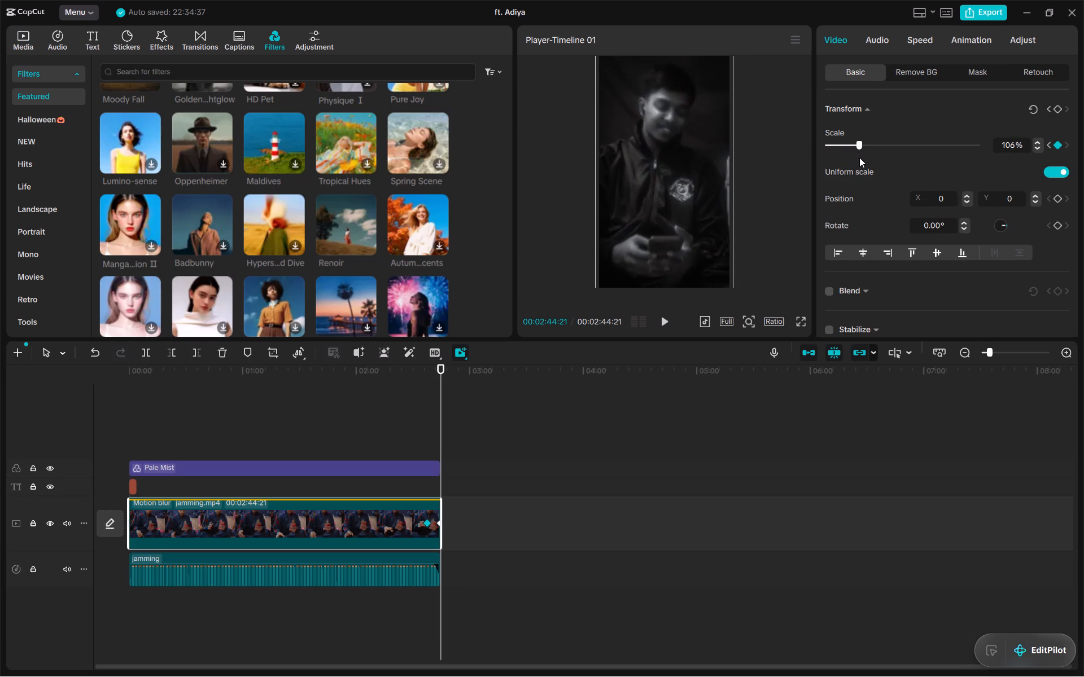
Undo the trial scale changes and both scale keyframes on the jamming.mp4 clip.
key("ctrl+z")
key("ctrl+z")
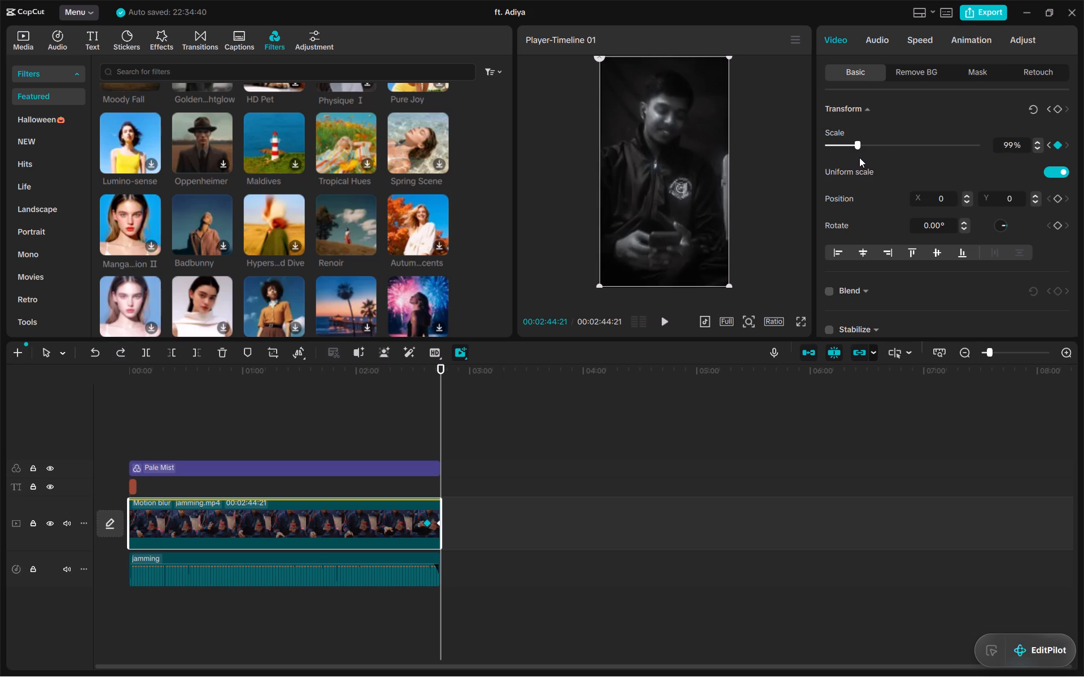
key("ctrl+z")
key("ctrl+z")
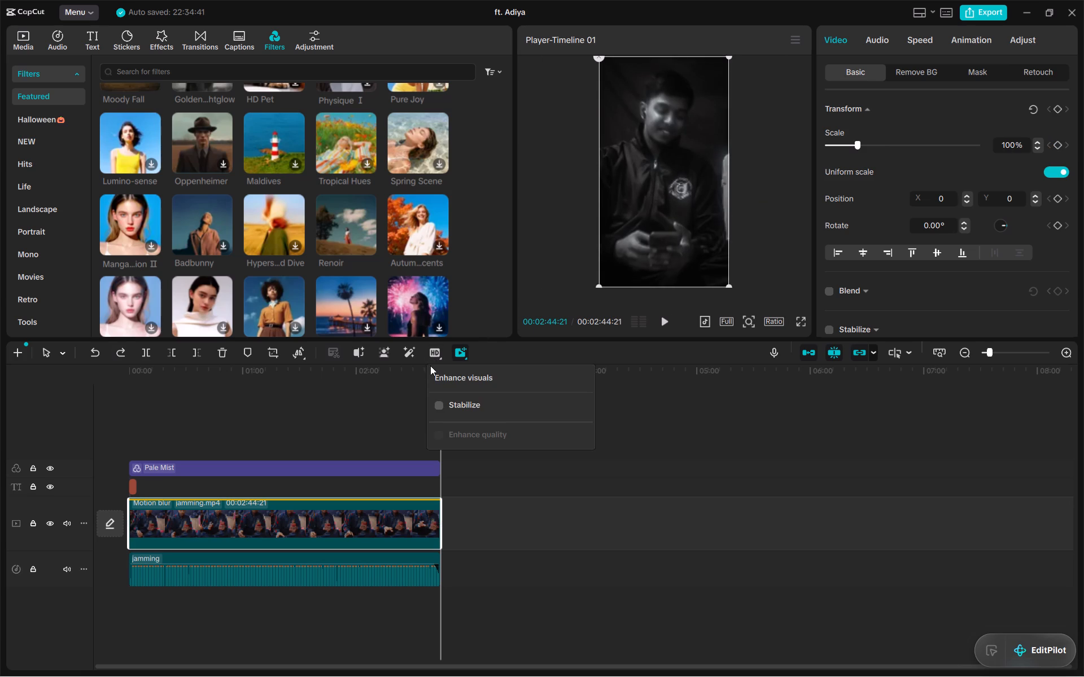
Play the closing seconds of the video from 00:02:39:22.
left_click_drag(413, 376, 431, 373)
left_click(431, 373)
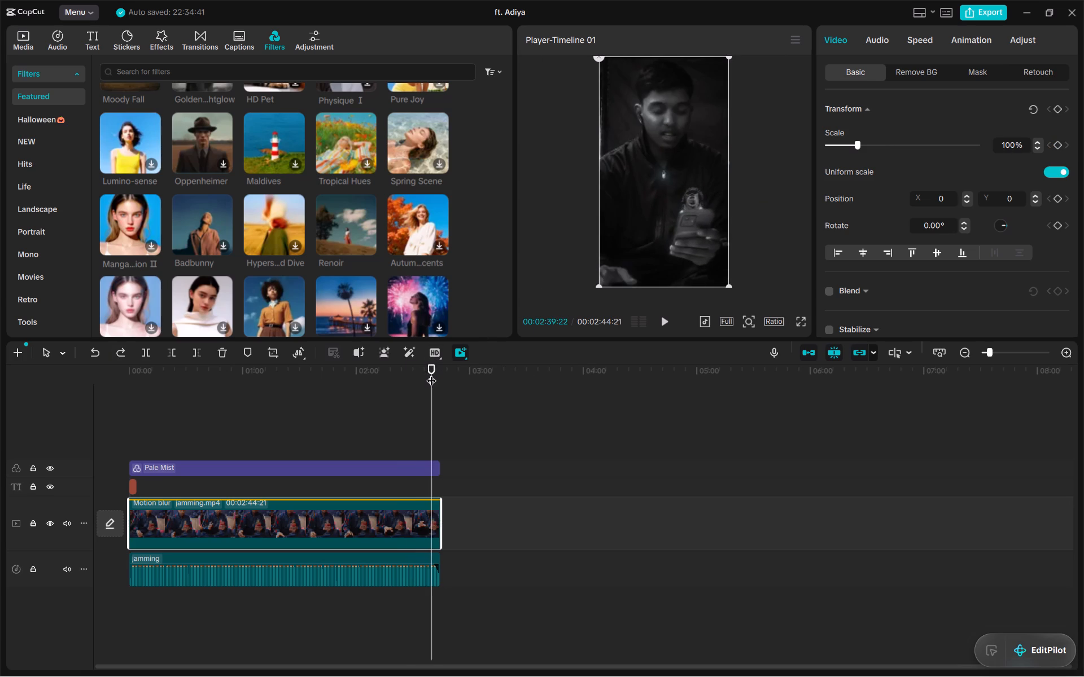
key("space")
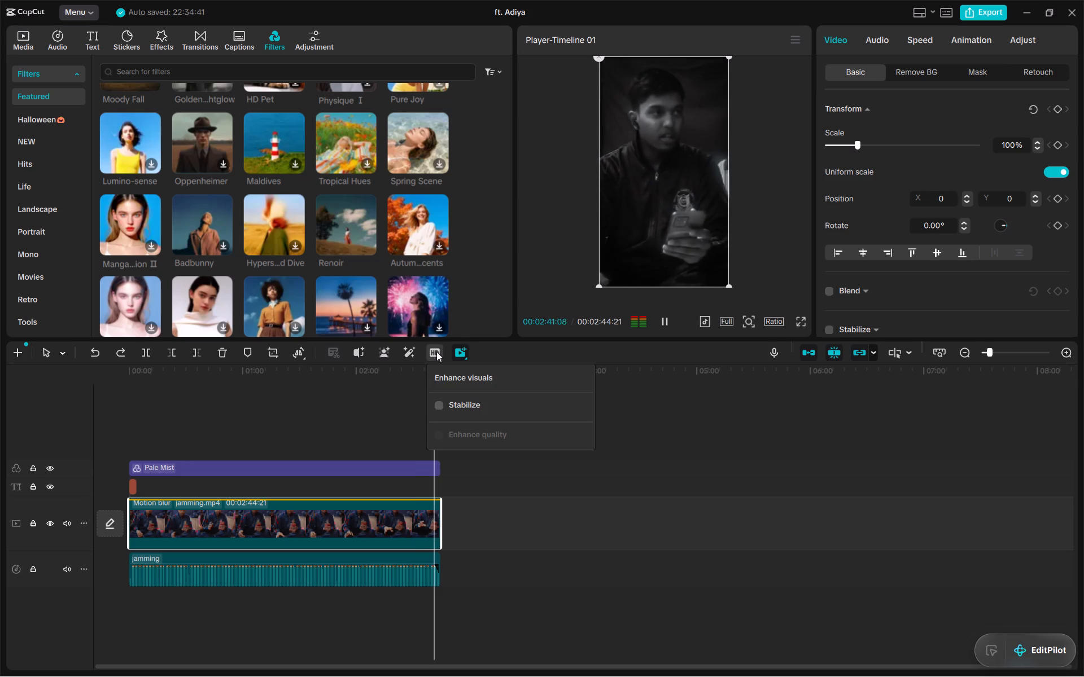
Replay the closing seconds of the video from about 00:02:39 to the end.
key("space")
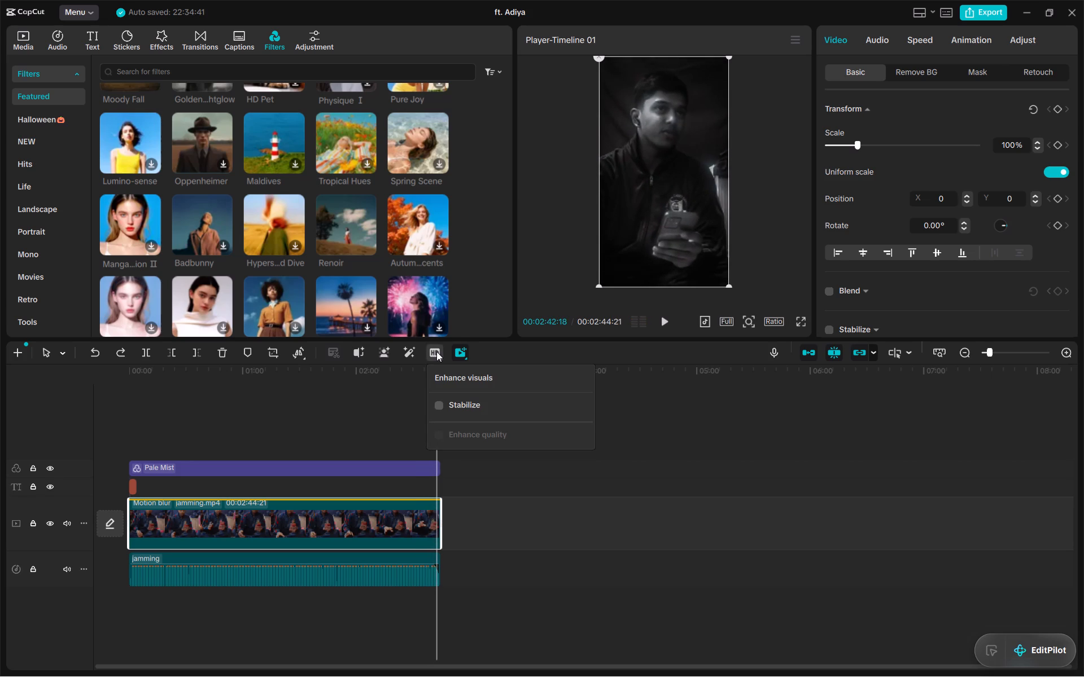
left_click(641, 408)
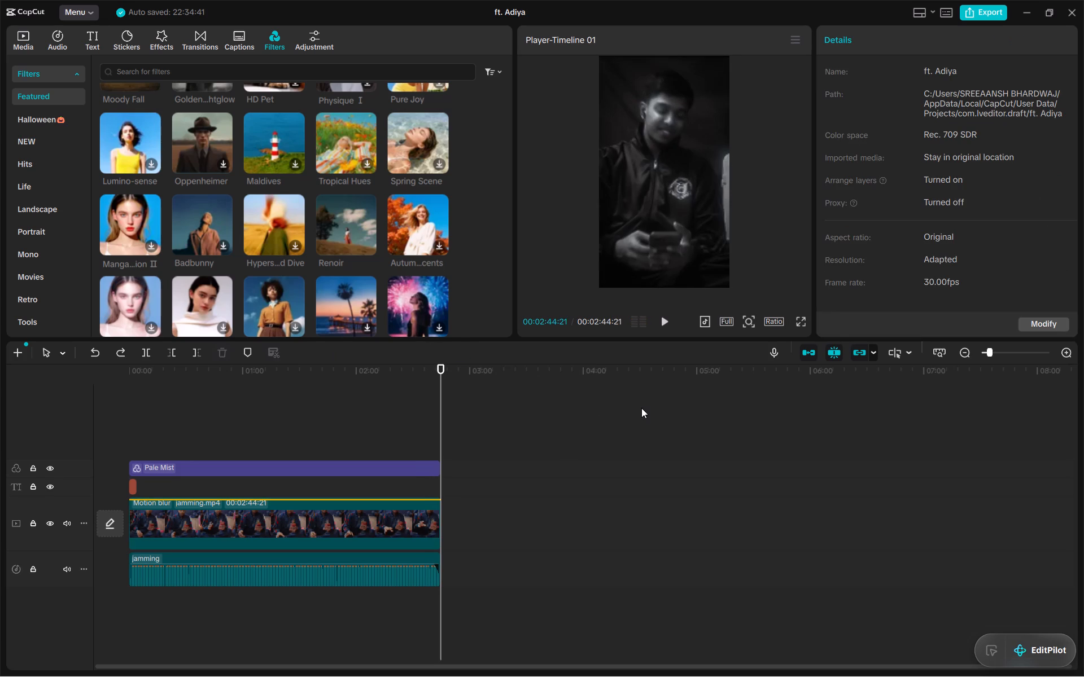
left_click(430, 366)
left_click(413, 509)
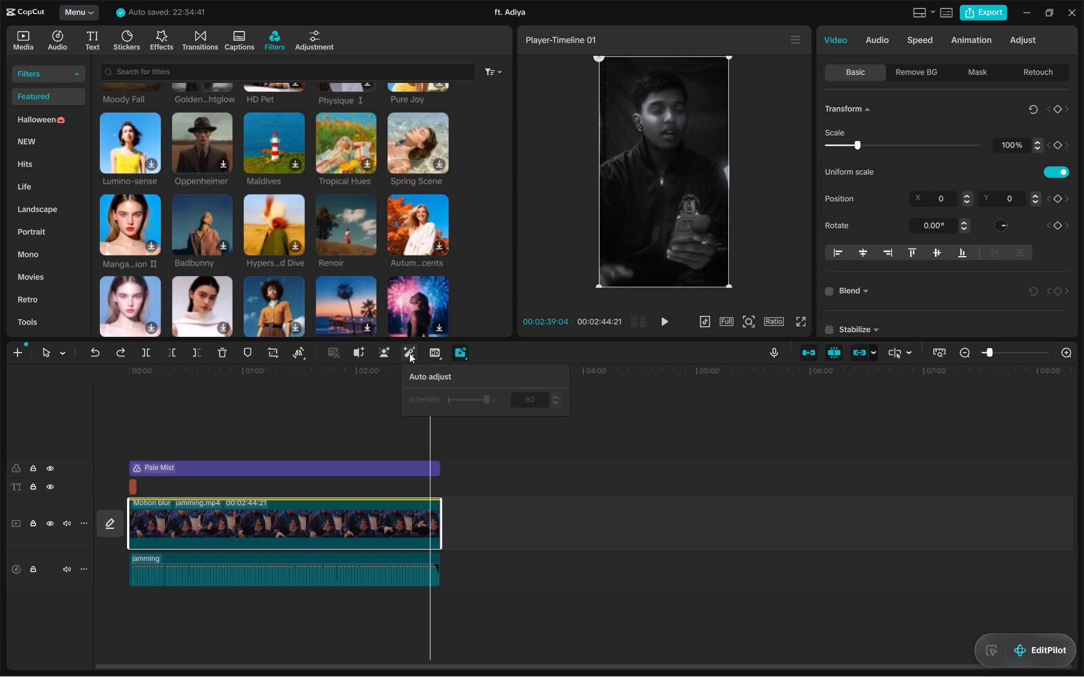
left_click(688, 423)
key("space")
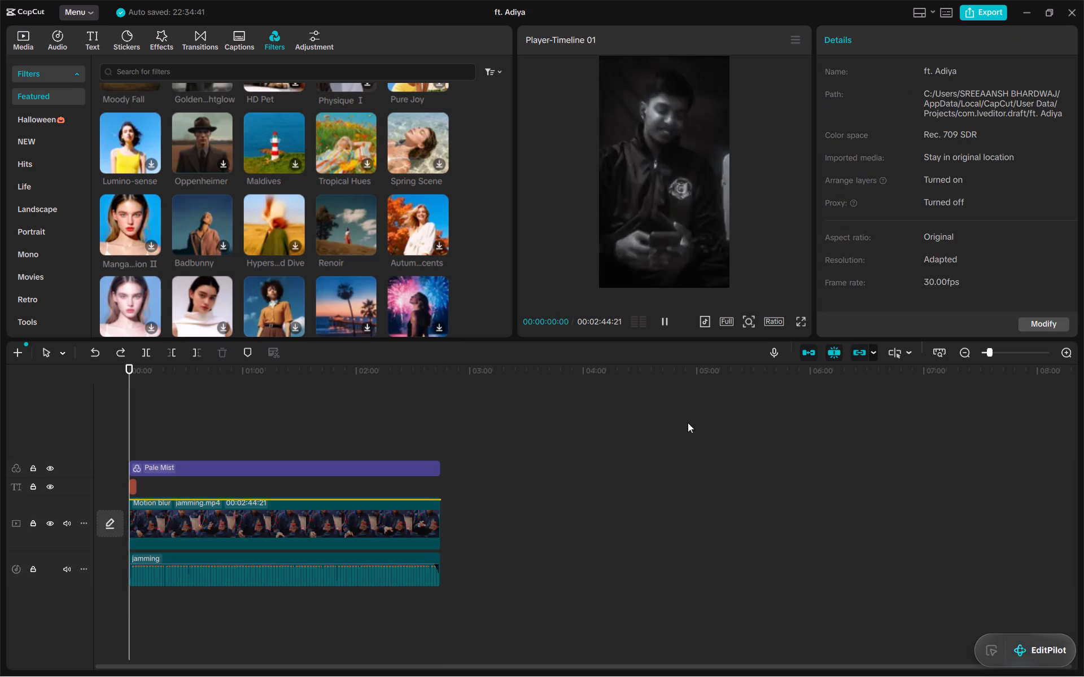
left_click(433, 372)
key("space")
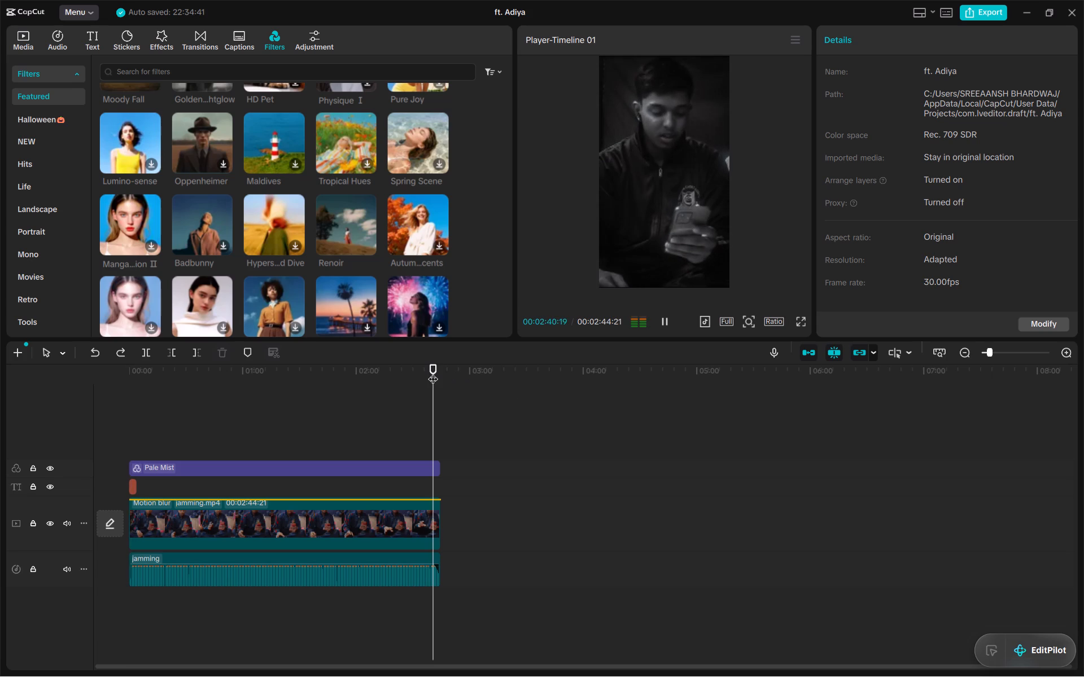
key("space")
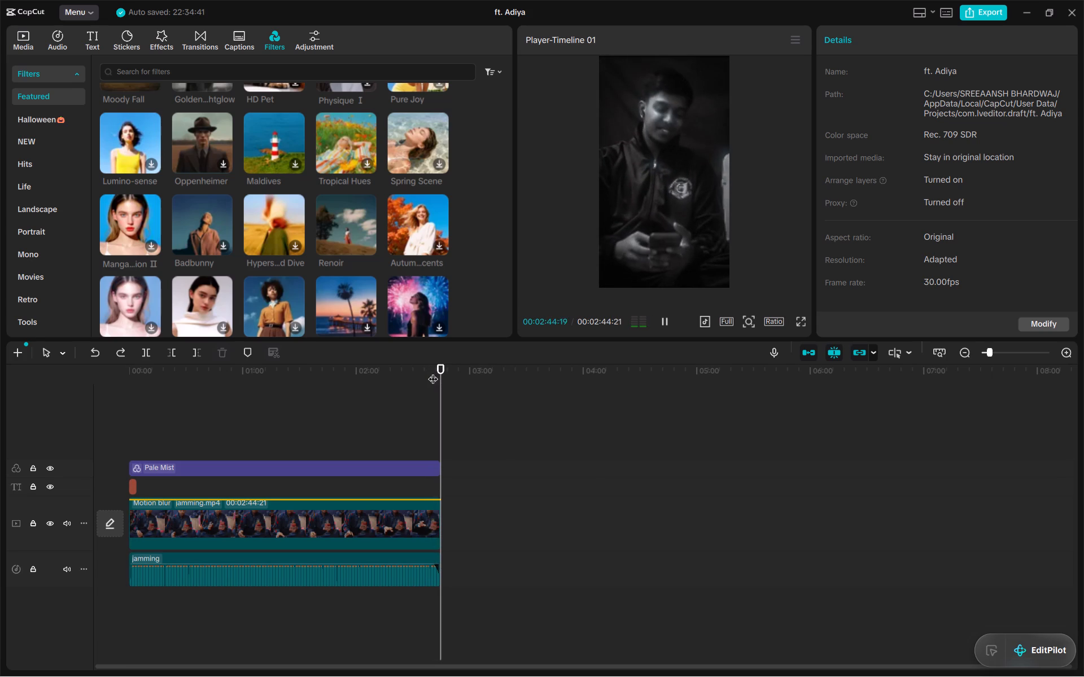
Switch to Chrome with the sreaansh profile and open YouTube in a new tab.
left_click(672, 649)
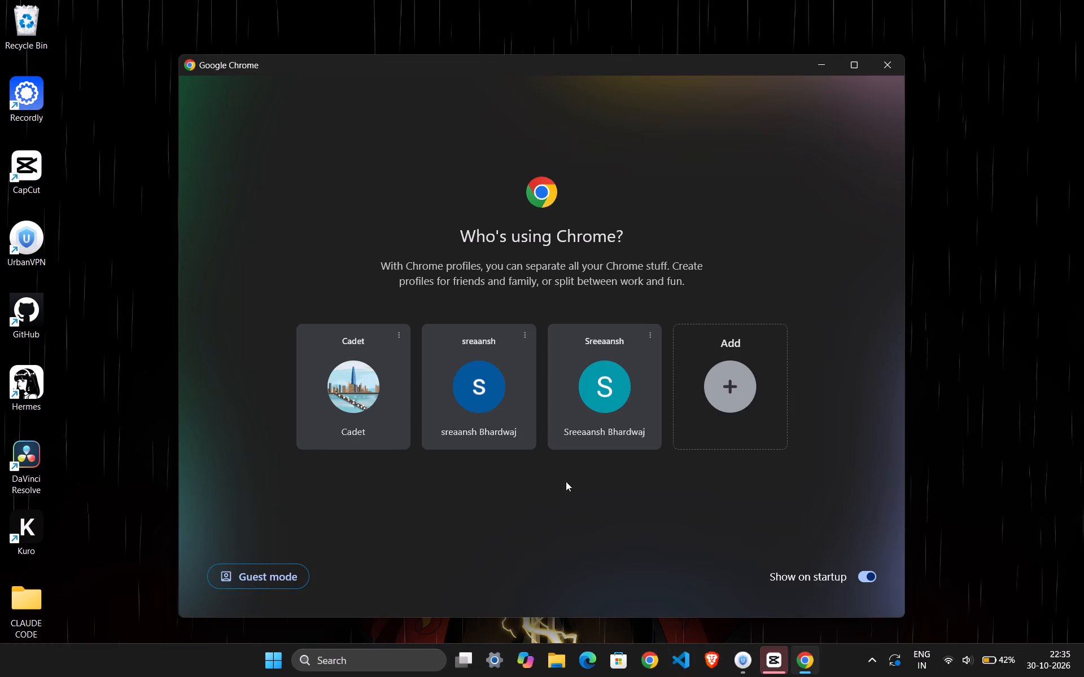
left_click(506, 397)
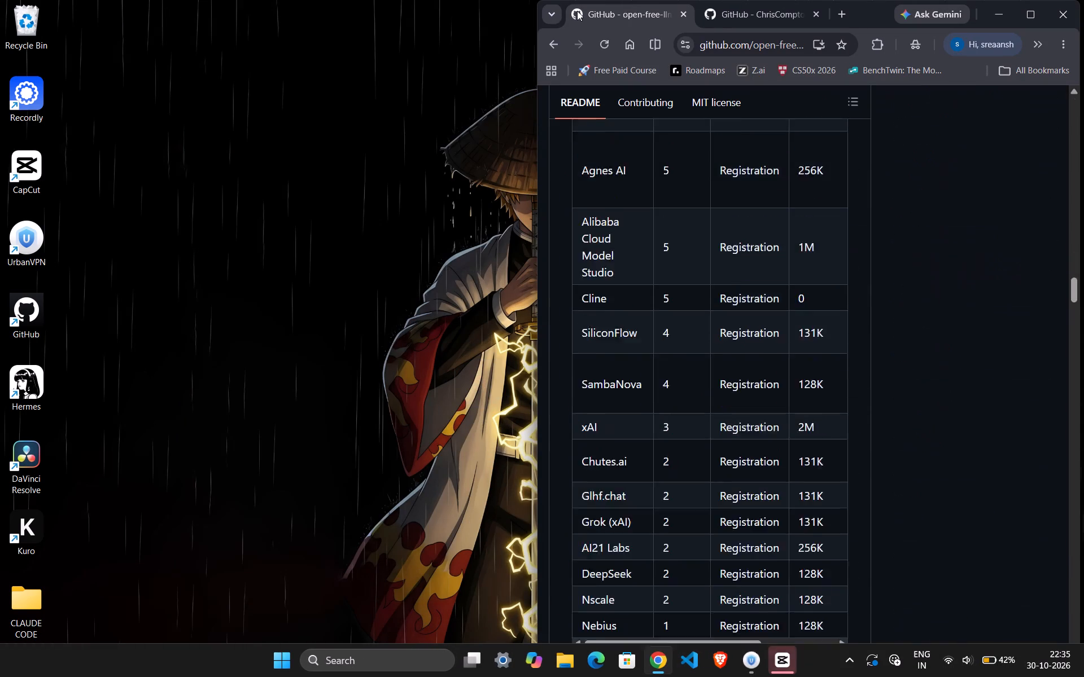
left_click(842, 17)
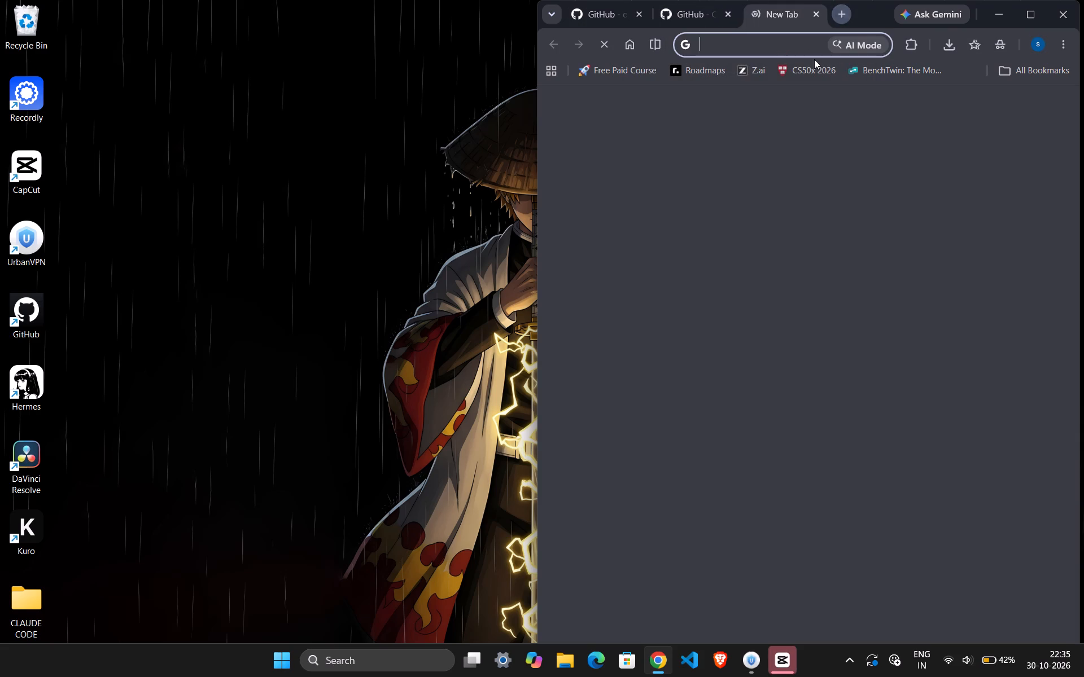
left_click(764, 470)
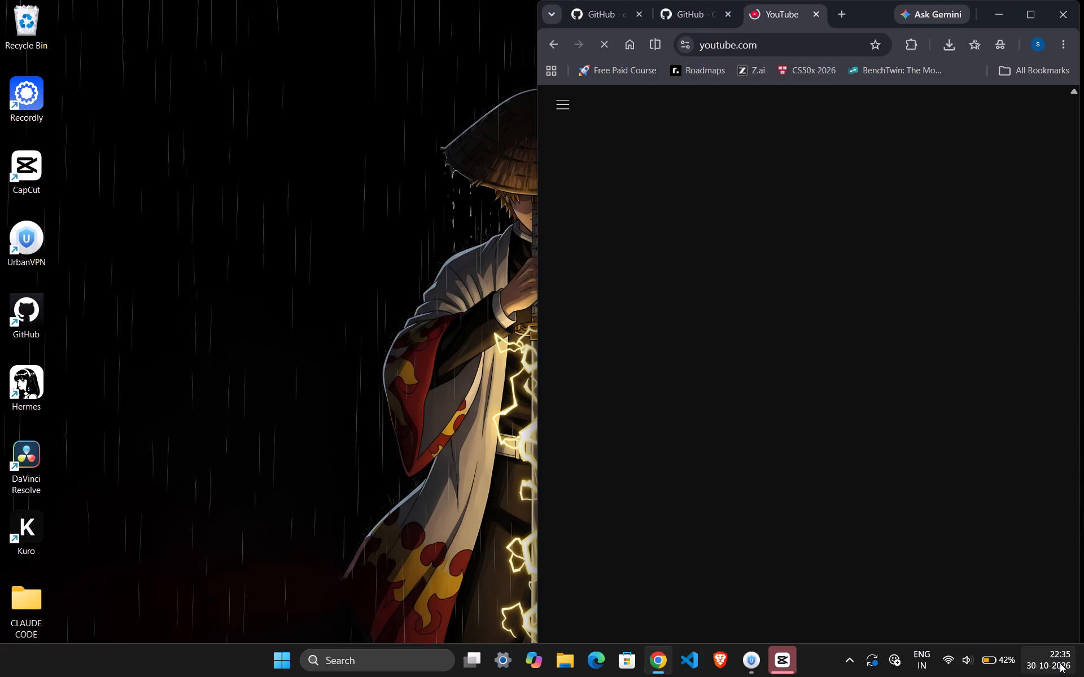
Open the date and time format page in Windows Settings.
left_click(1060, 663)
right_click(1060, 663)
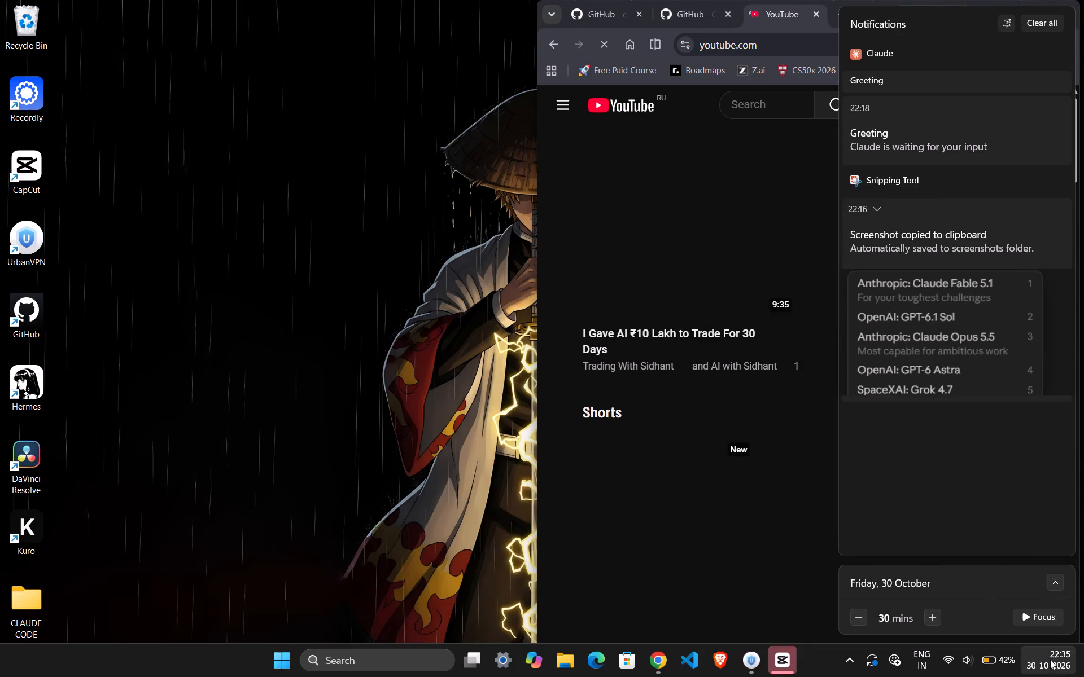
right_click(1056, 663)
left_click(1039, 604)
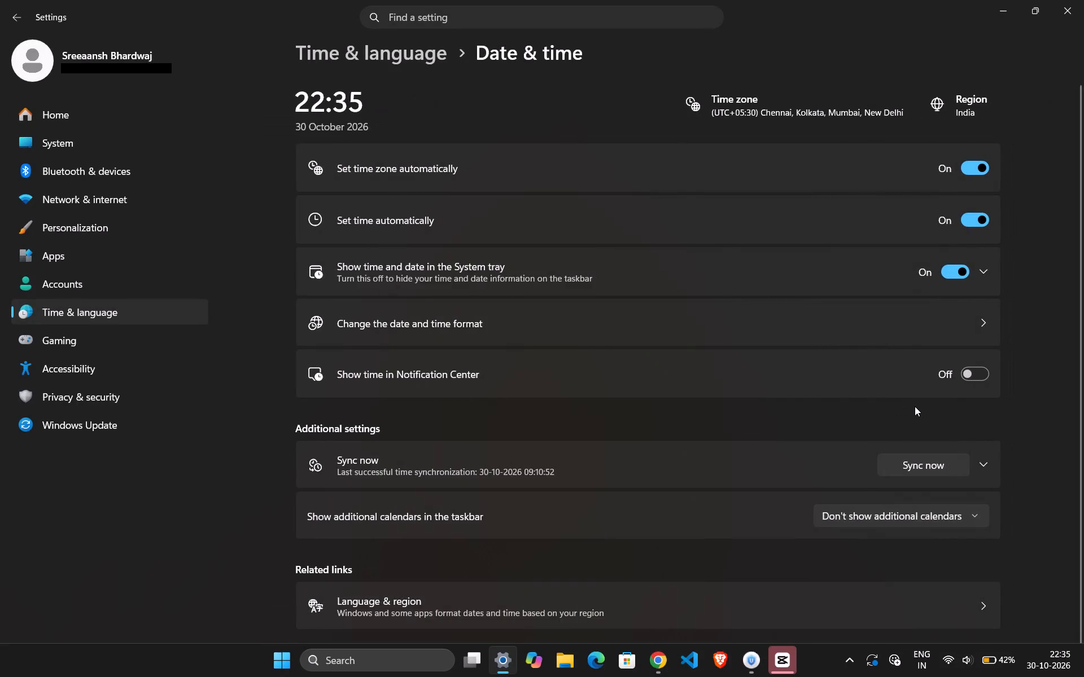
scroll(915, 406, "down", 1)
left_click(888, 321)
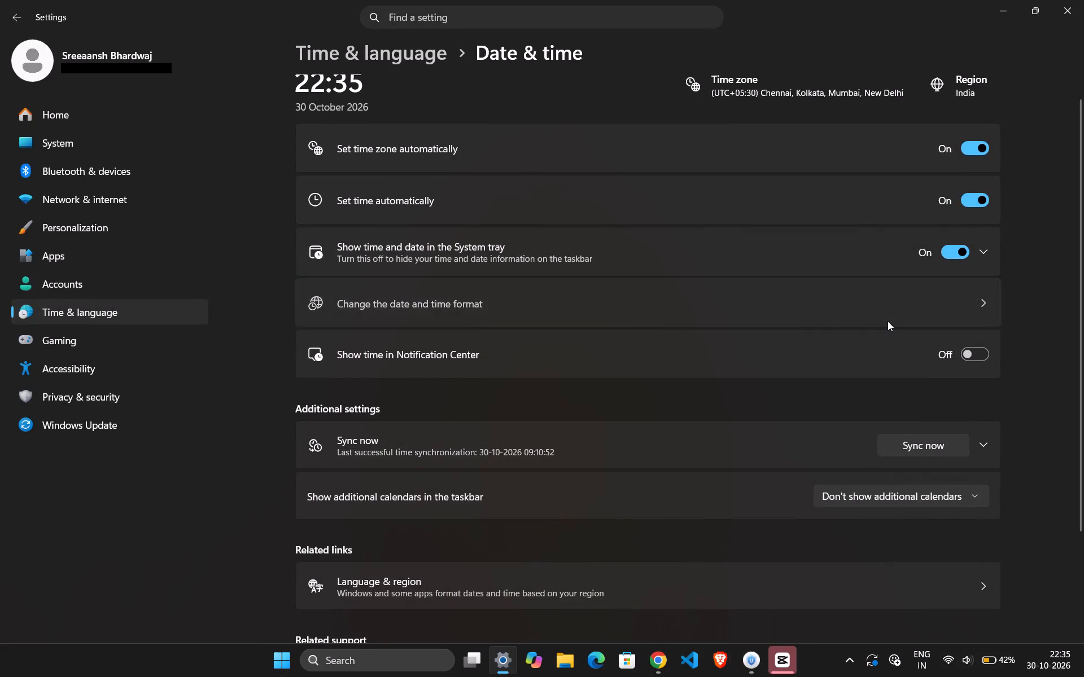
left_click(888, 321)
Examine the short and long time options, the number format page and the language and region page for a clock format setting.
left_click(908, 315)
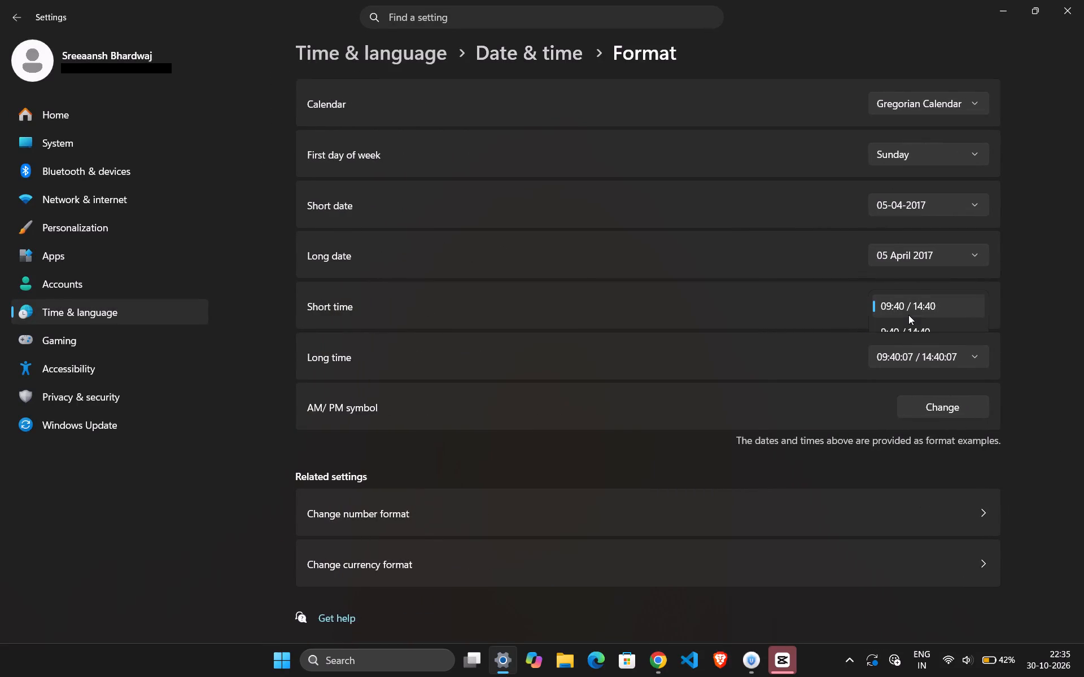
left_click(806, 301)
left_click(924, 357)
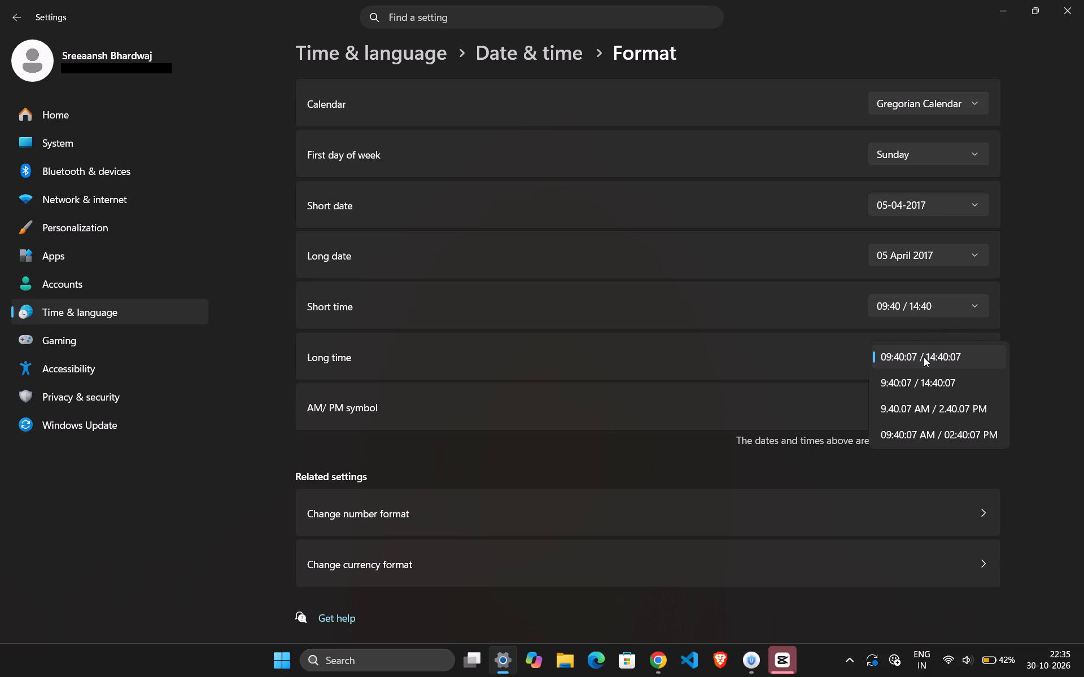
left_click(945, 312)
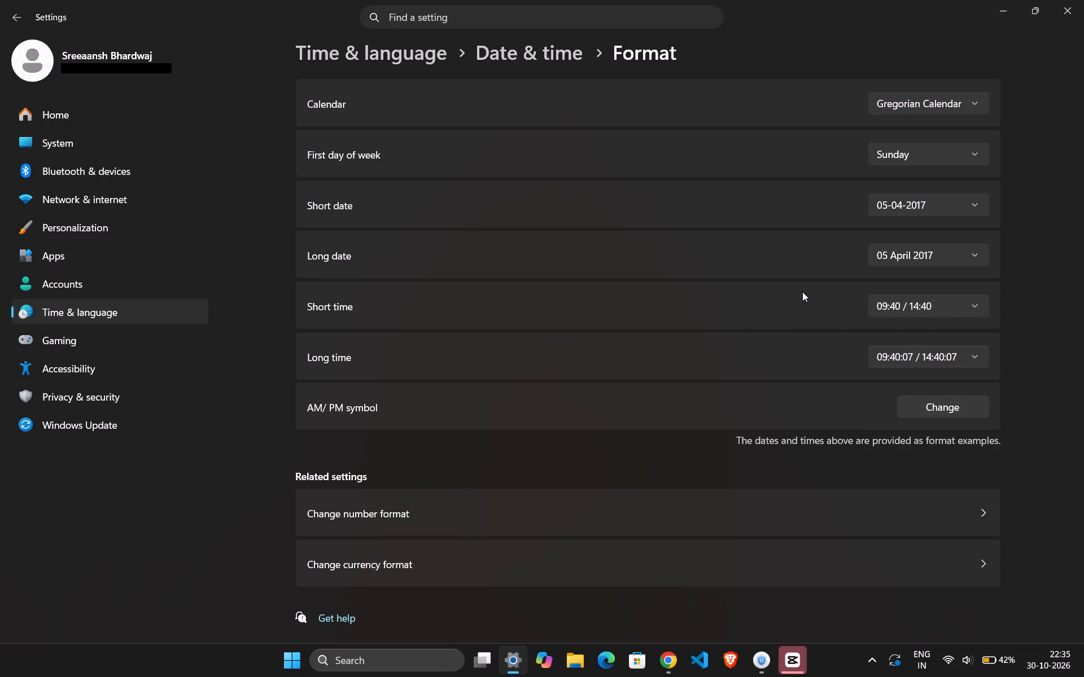
left_click(523, 524)
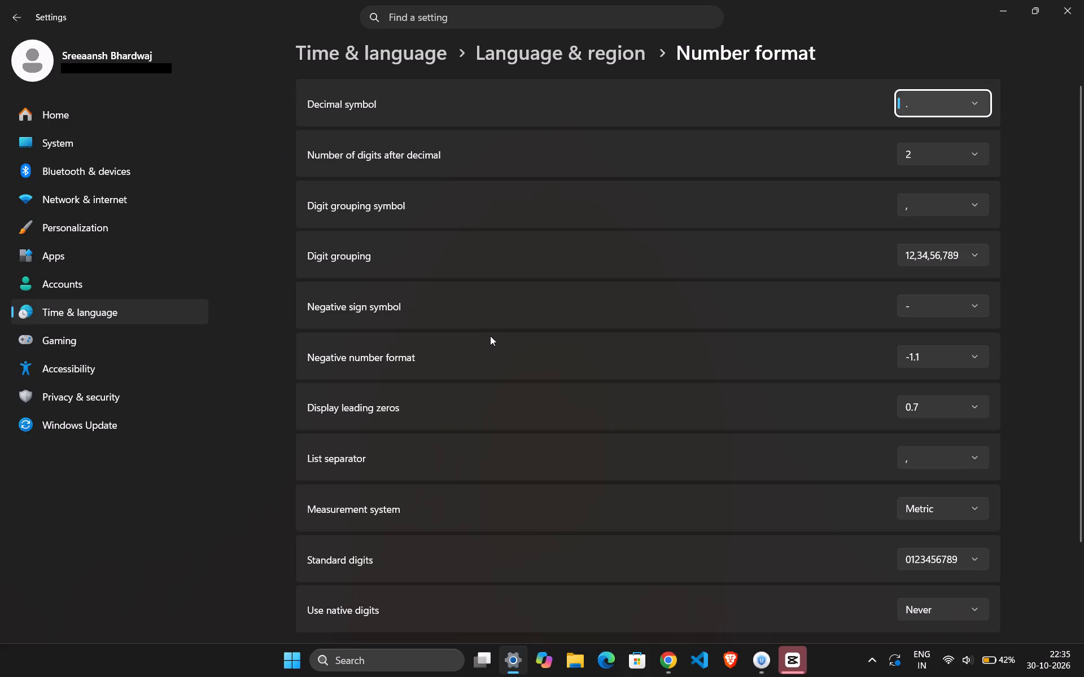
scroll(490, 336, "down", 2)
scroll(490, 336, "up", 3)
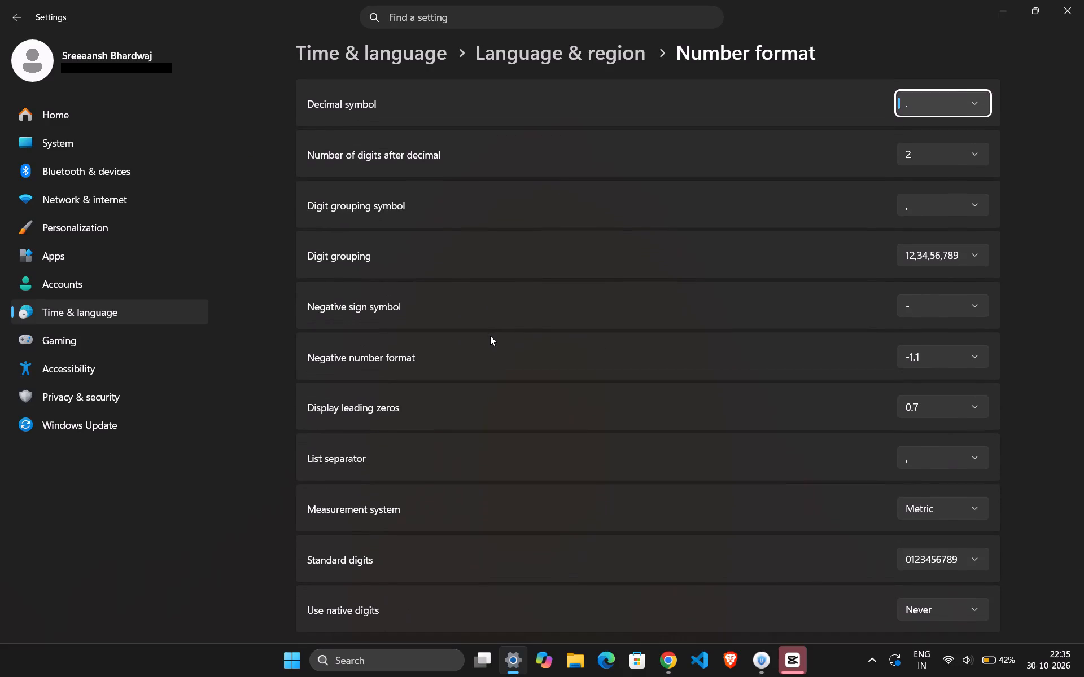
left_click(18, 7)
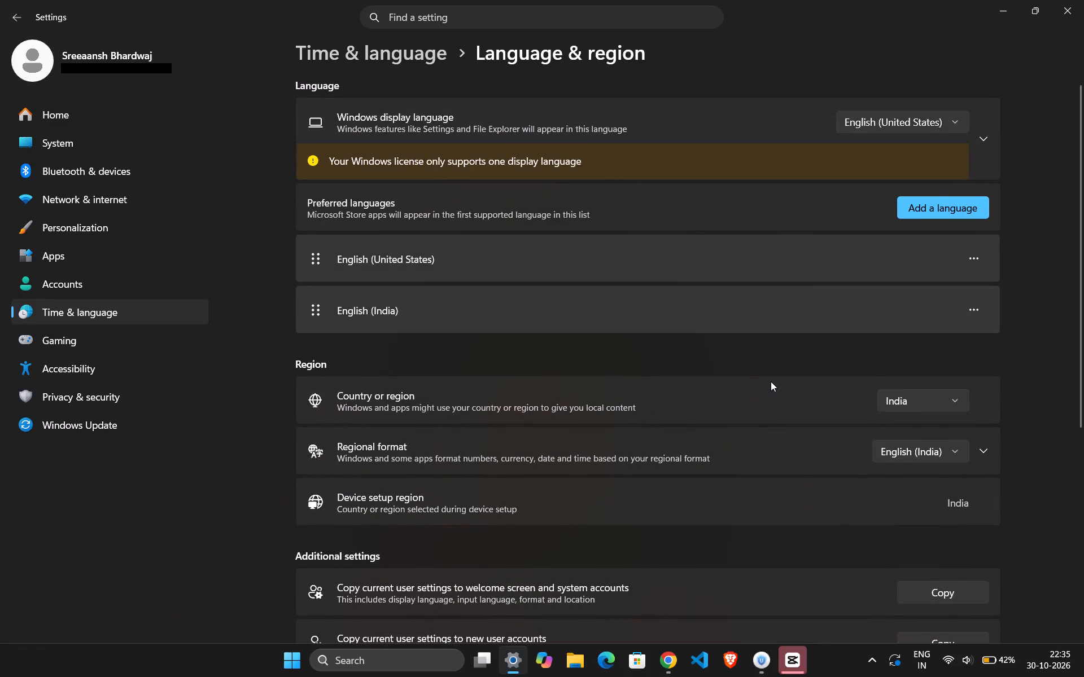
scroll(771, 381, "down", 3)
scroll(771, 381, "up", 4)
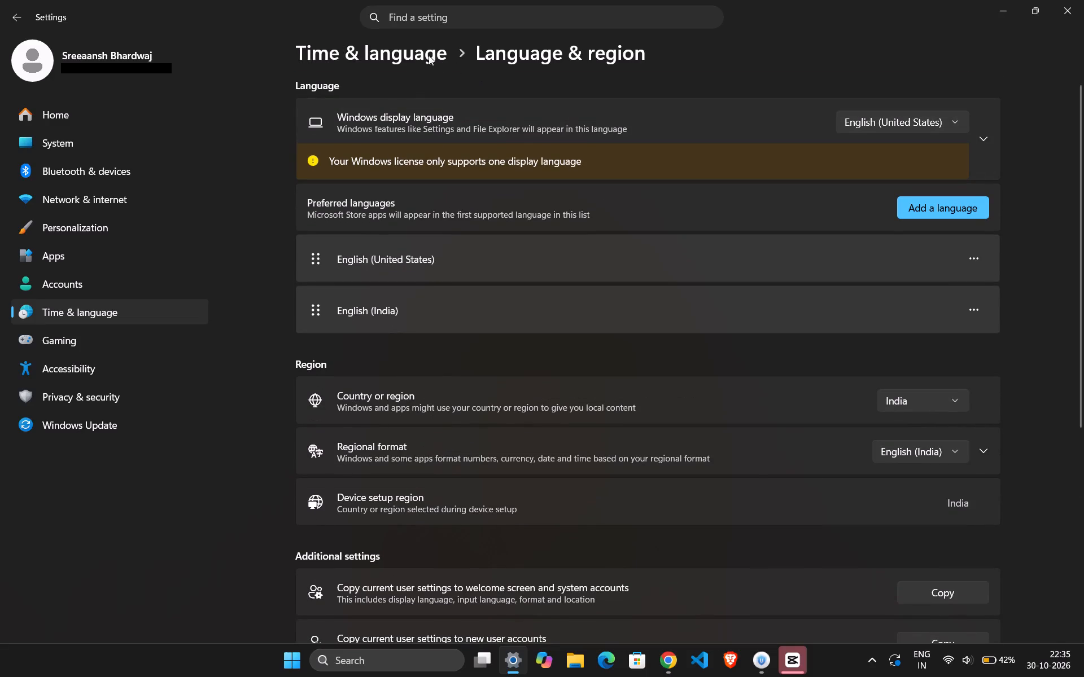
left_click(419, 54)
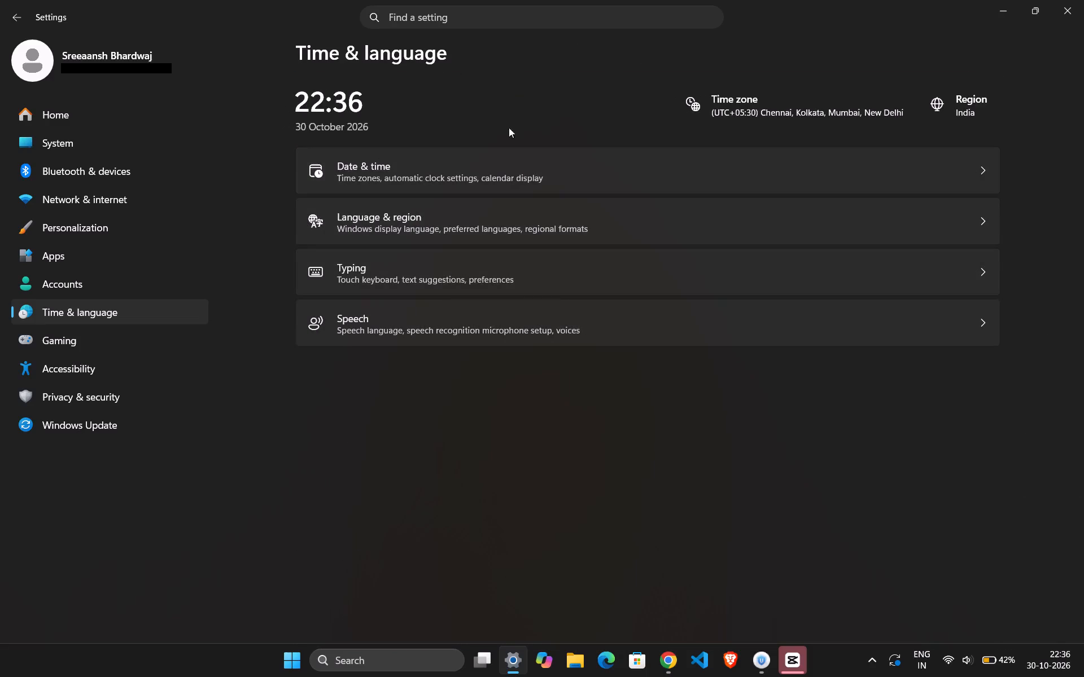
Return to the date and time format page and set the short time format to 09:40 AM / 02:40 PM.
left_click(382, 96)
left_click(449, 162)
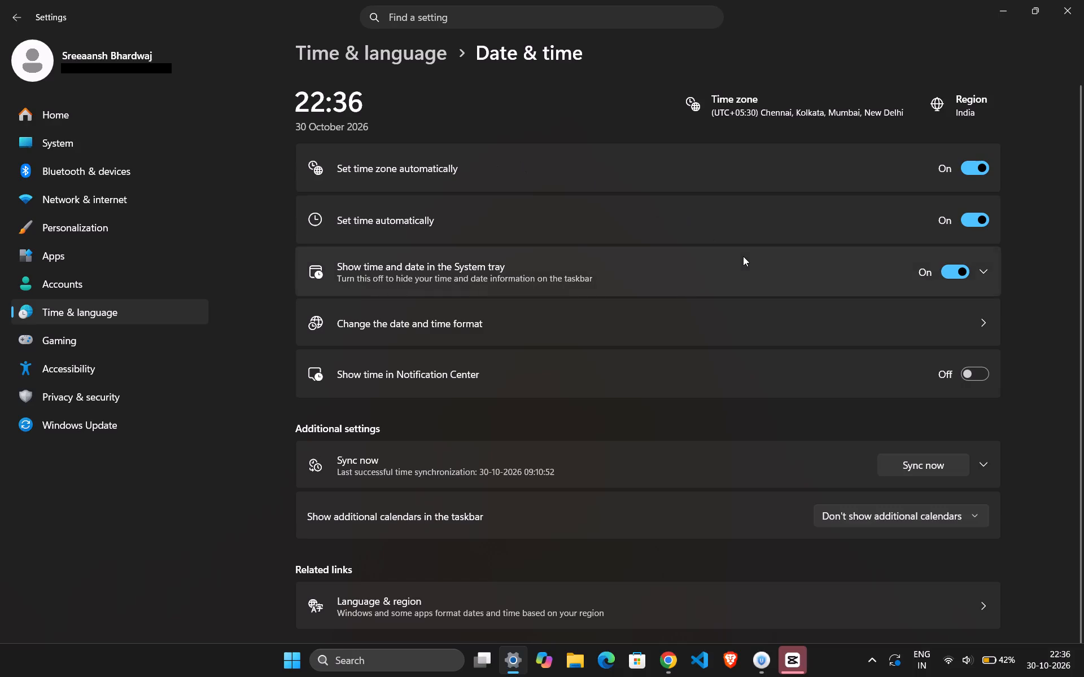
left_click(846, 326)
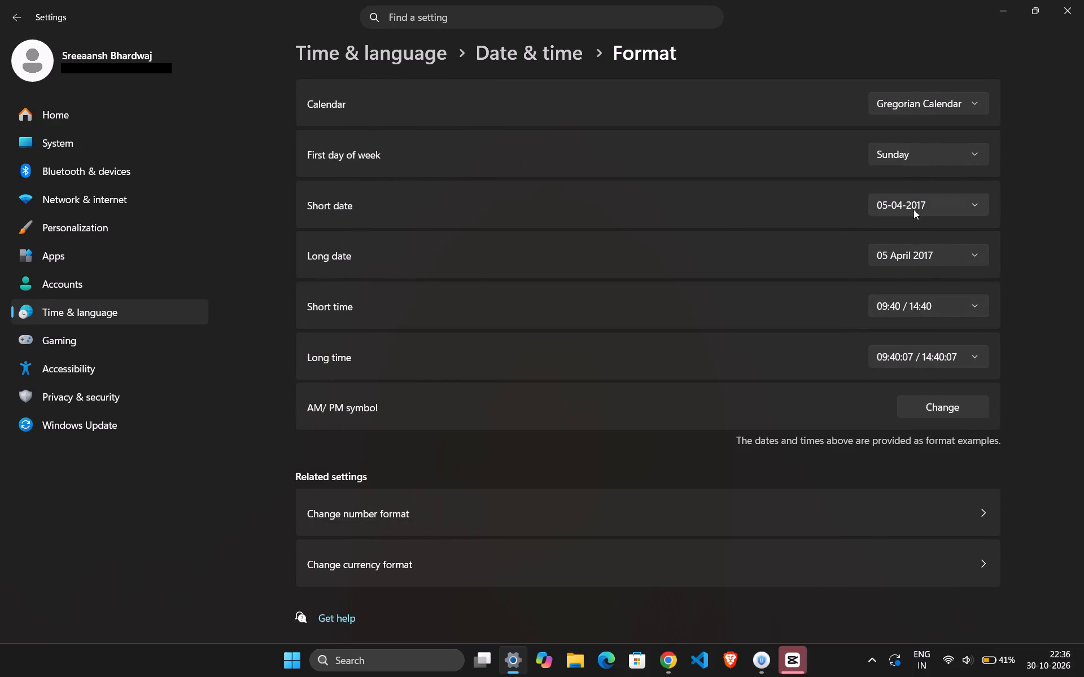
left_click(902, 304)
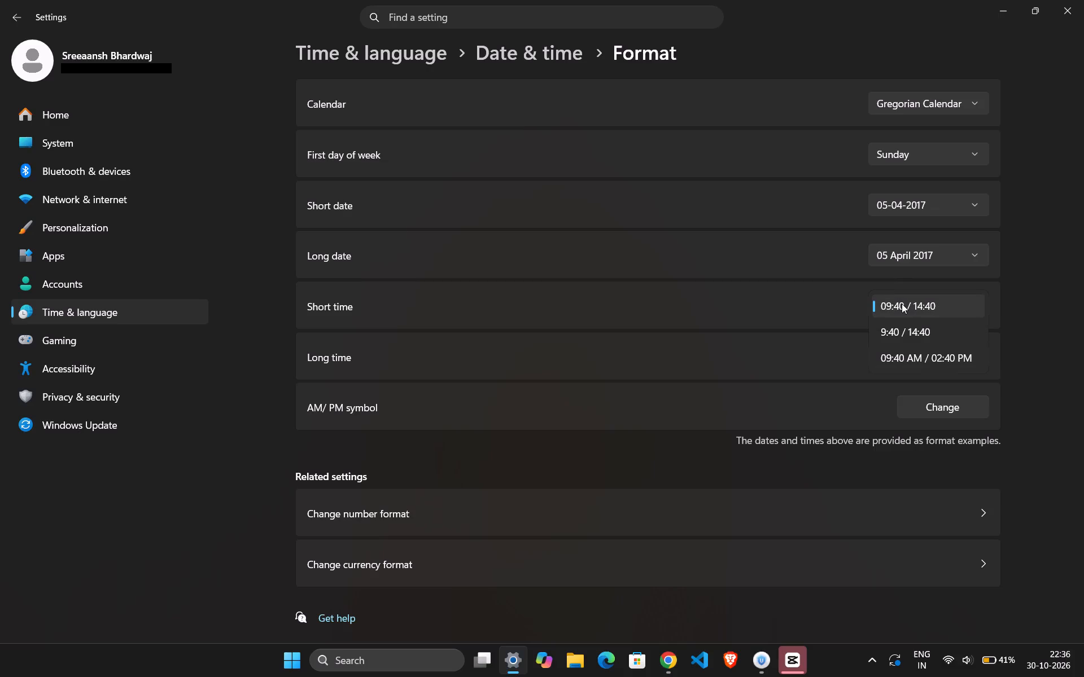
left_click(916, 356)
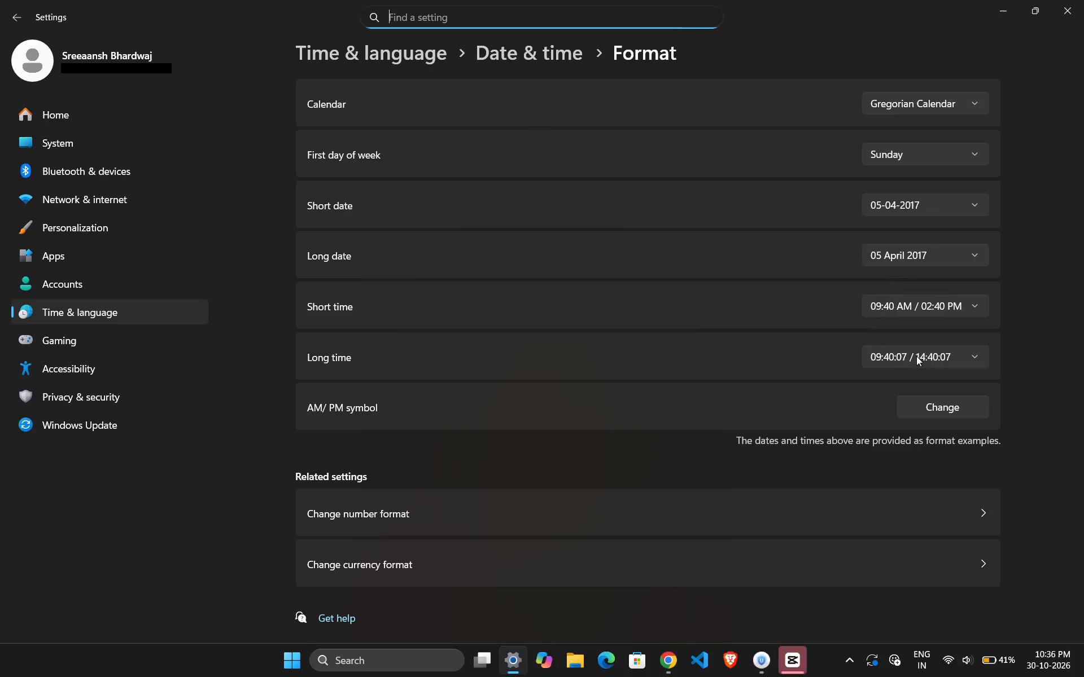
Set the long time format to 09:40:07 AM / 02:40:07 PM and close Settings.
left_click(945, 357)
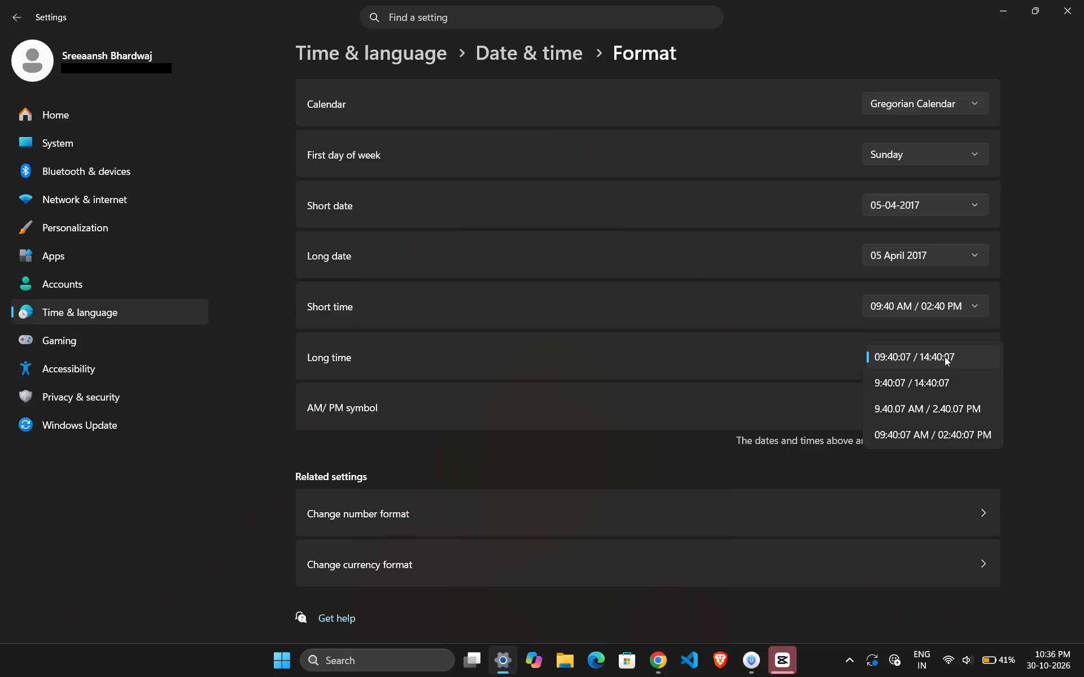
left_click(924, 434)
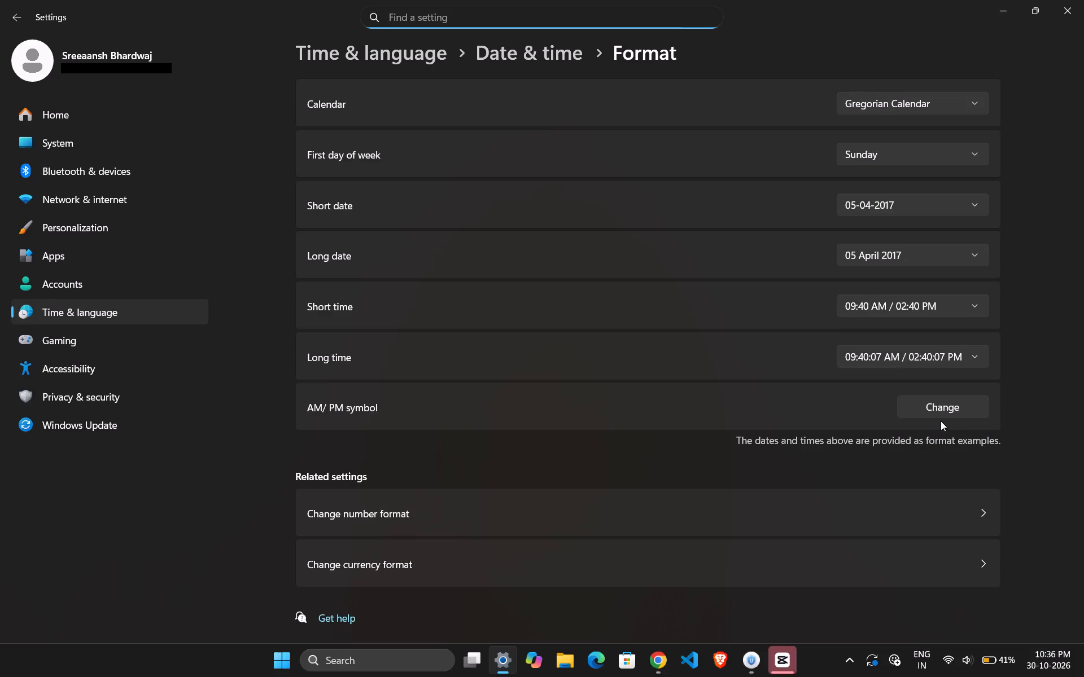
left_click(879, 459)
left_click(1083, 0)
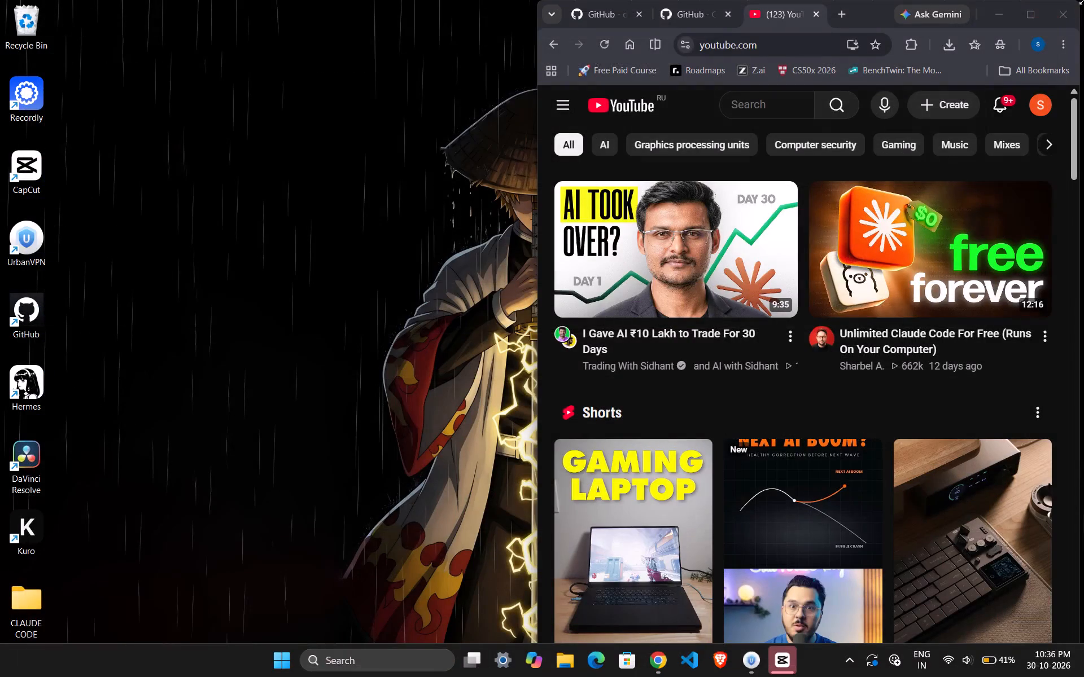
Switch to Chrome and search YouTube for "background music for shayari".
left_click(789, 655)
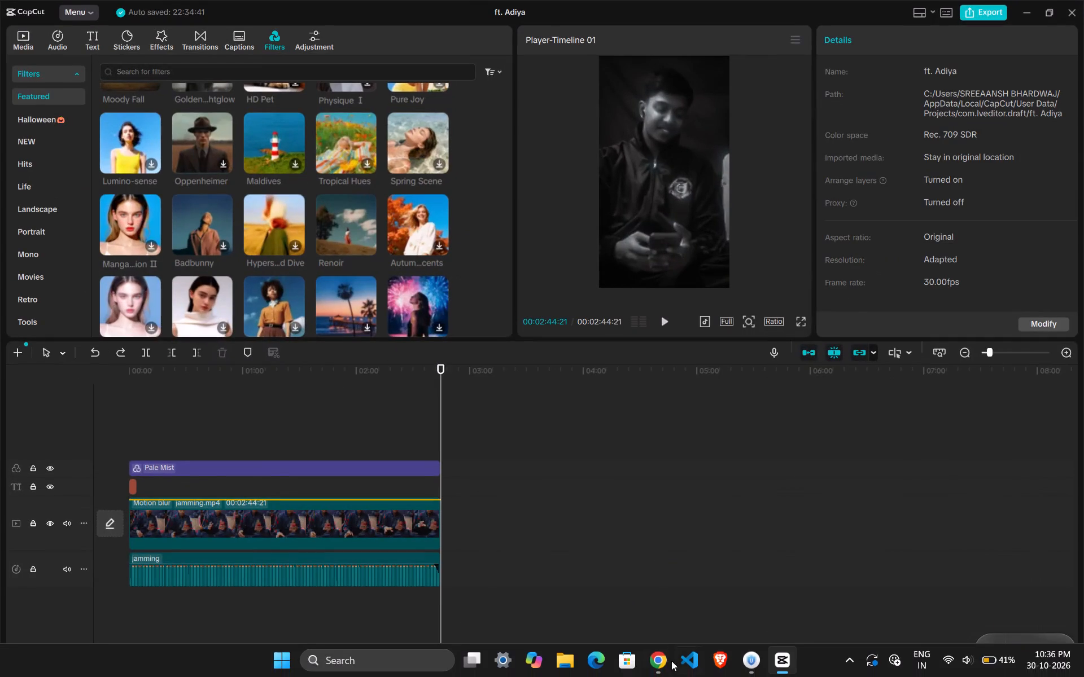
left_click(654, 657)
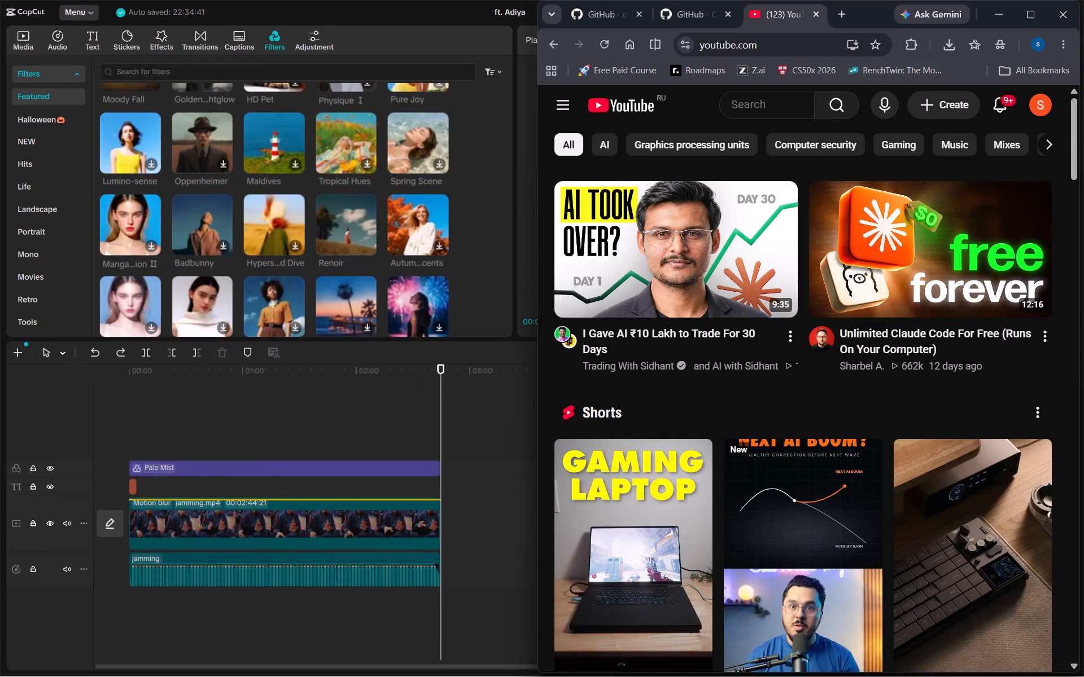
left_click(768, 108)
type("backgrou")
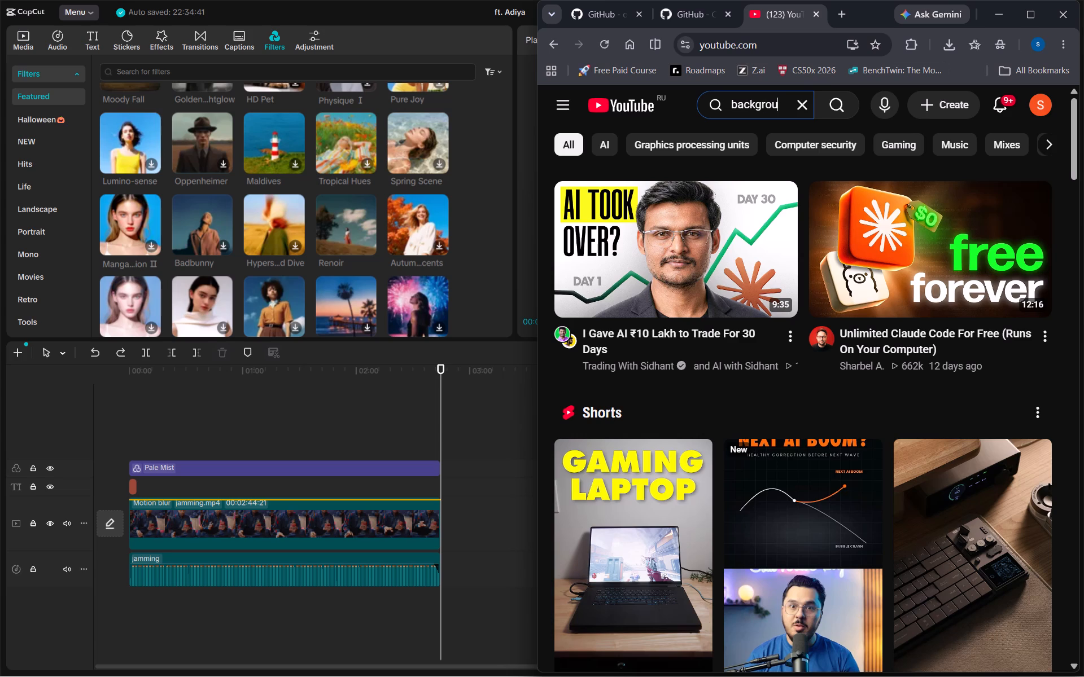
type("nd music")
key("space")
type("for sh")
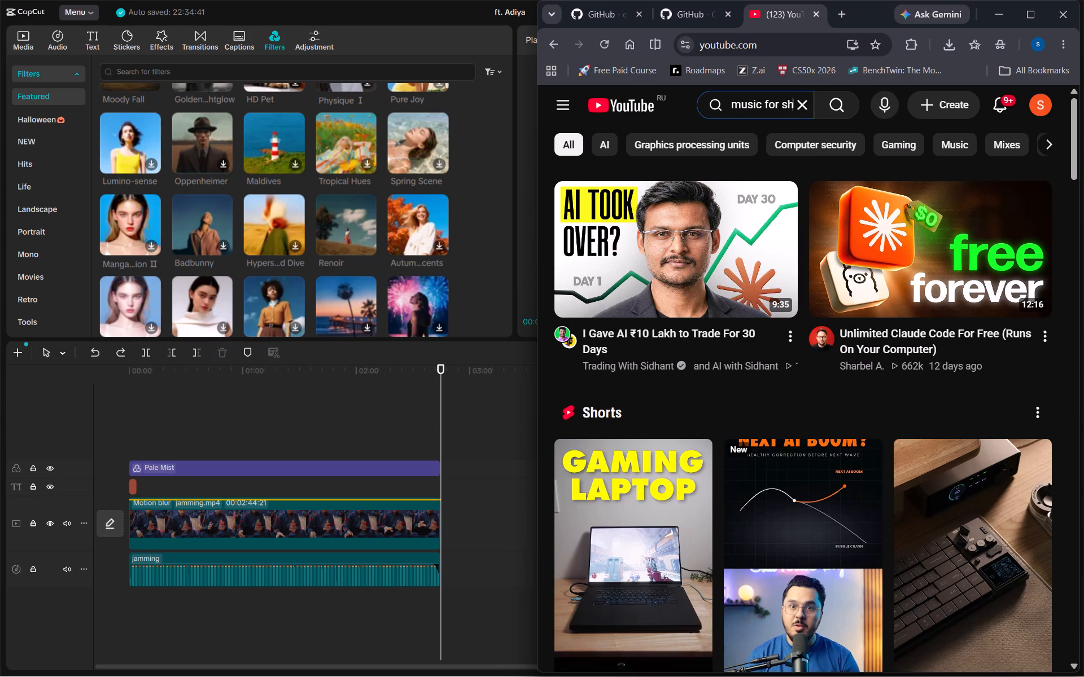
type("ayari")
key("Return")
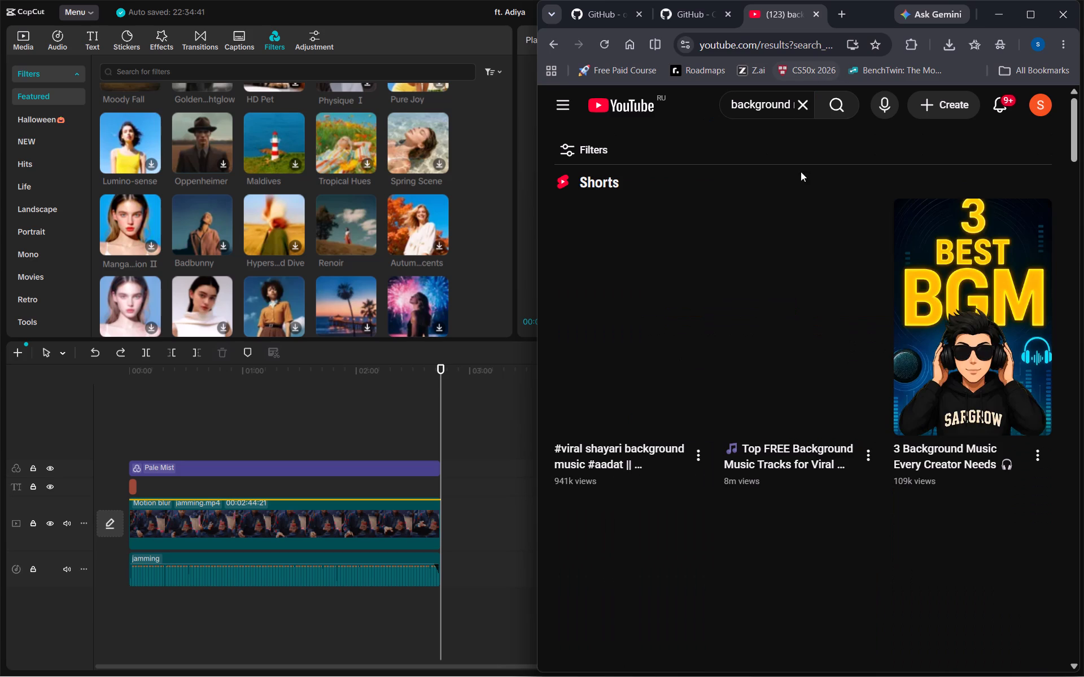
scroll(793, 187, "down", 1)
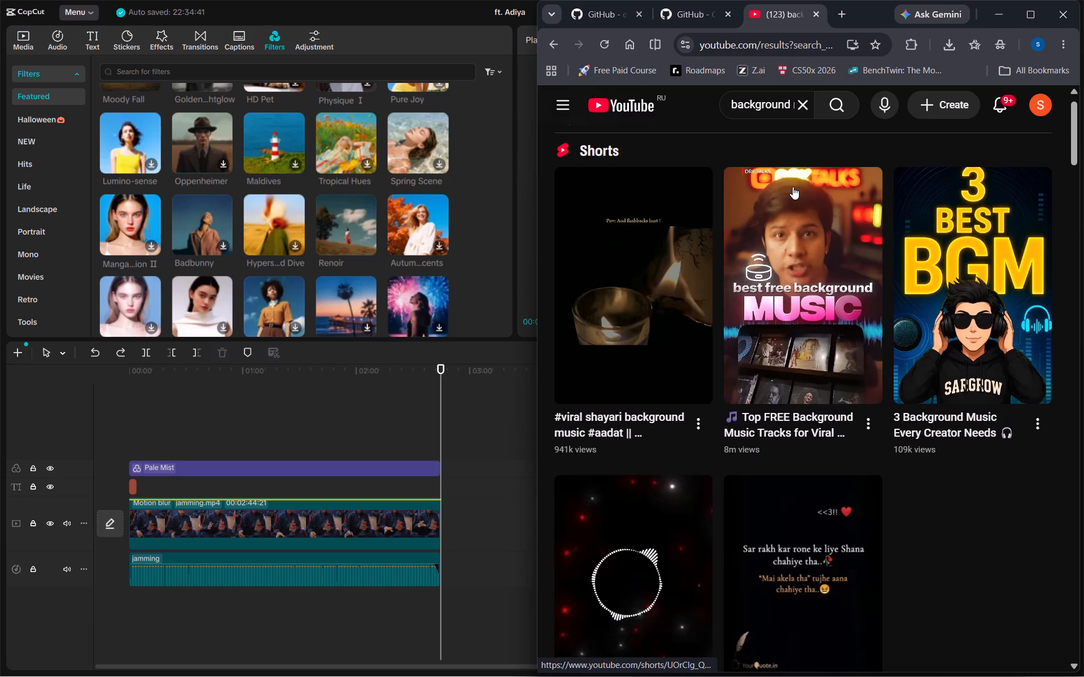
Play "Sanson Ki Mala Pe Instrumental (slowed to perfection + reverb)" from the search results and skip ahead to sample it.
scroll(793, 187, "down", 6)
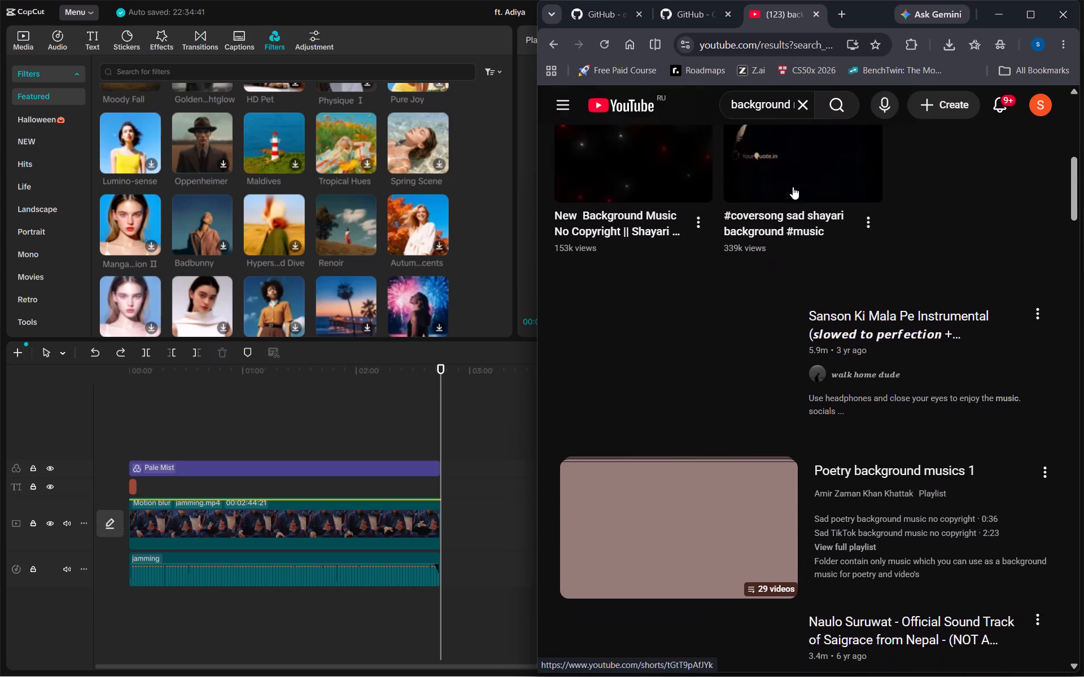
scroll(793, 187, "down", 2)
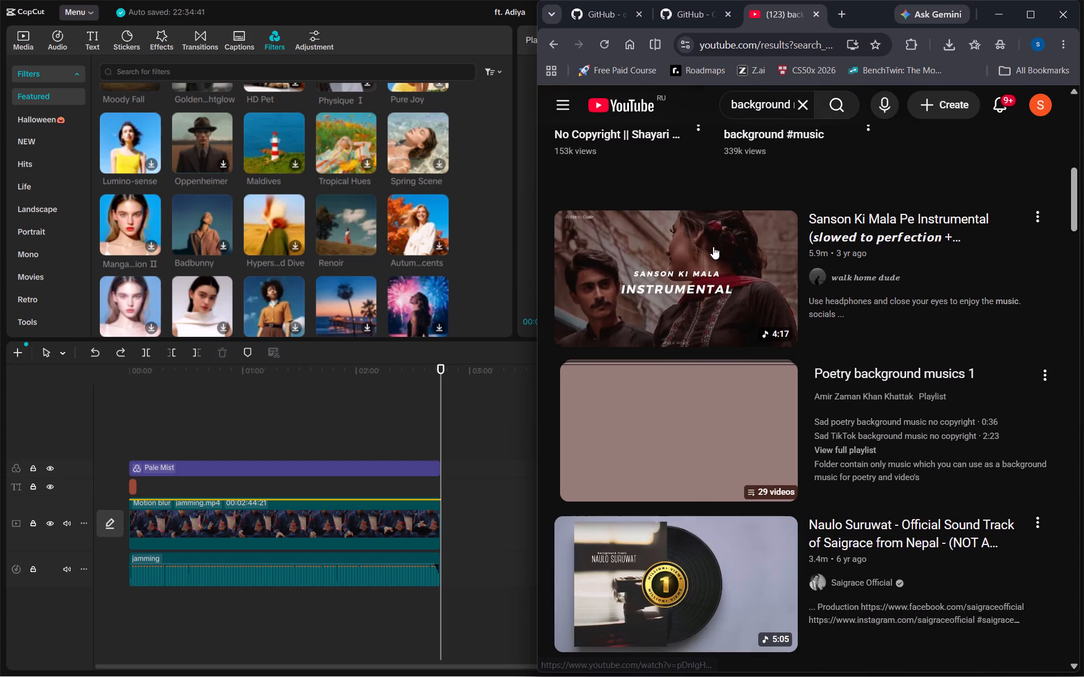
left_click(713, 247)
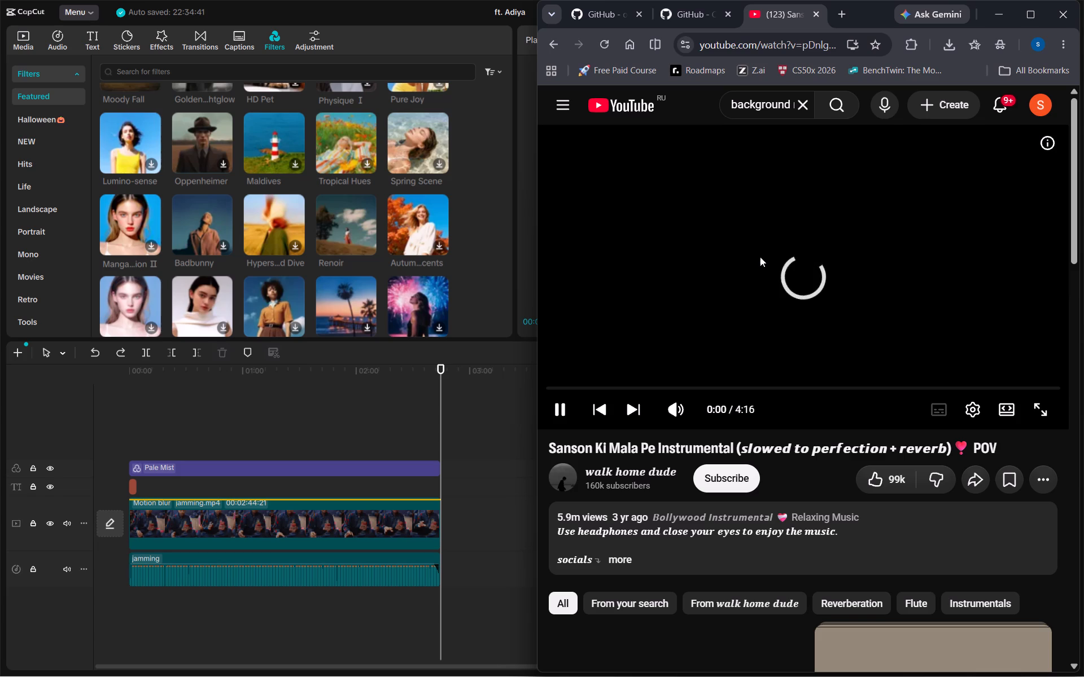
key("Right")
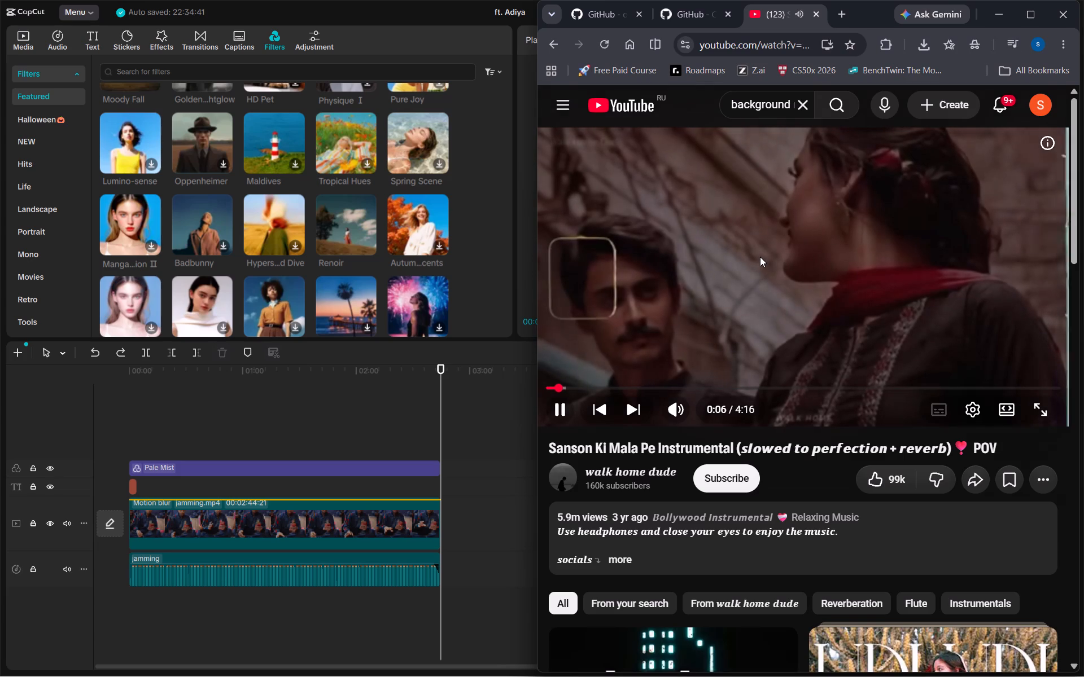
key("Up")
key("Up")
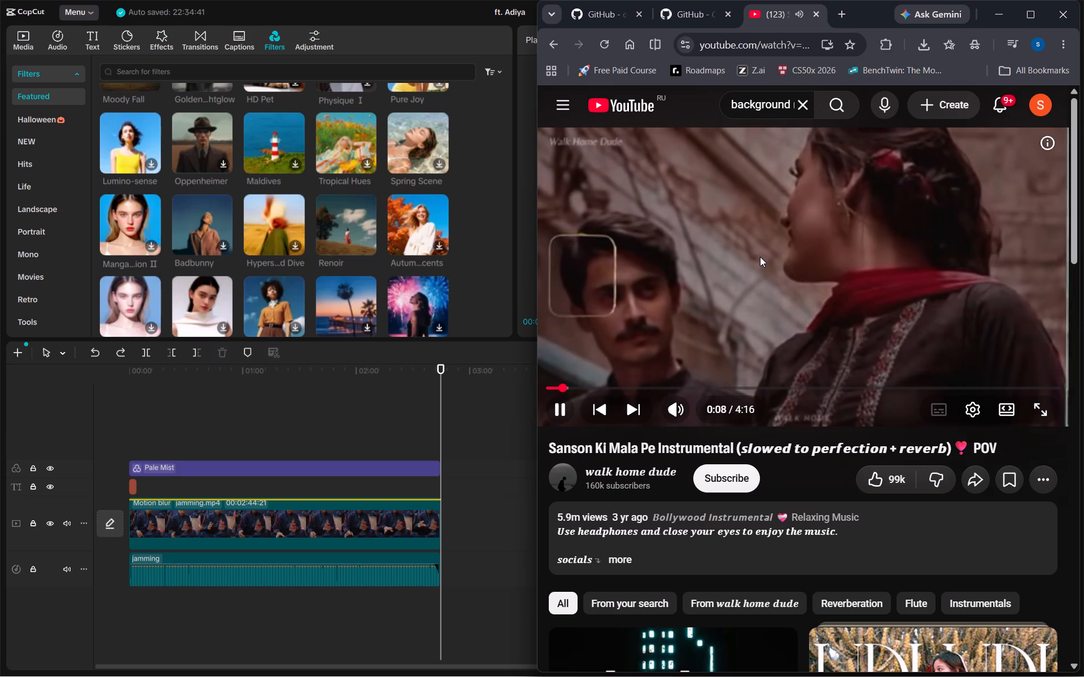
key("Right")
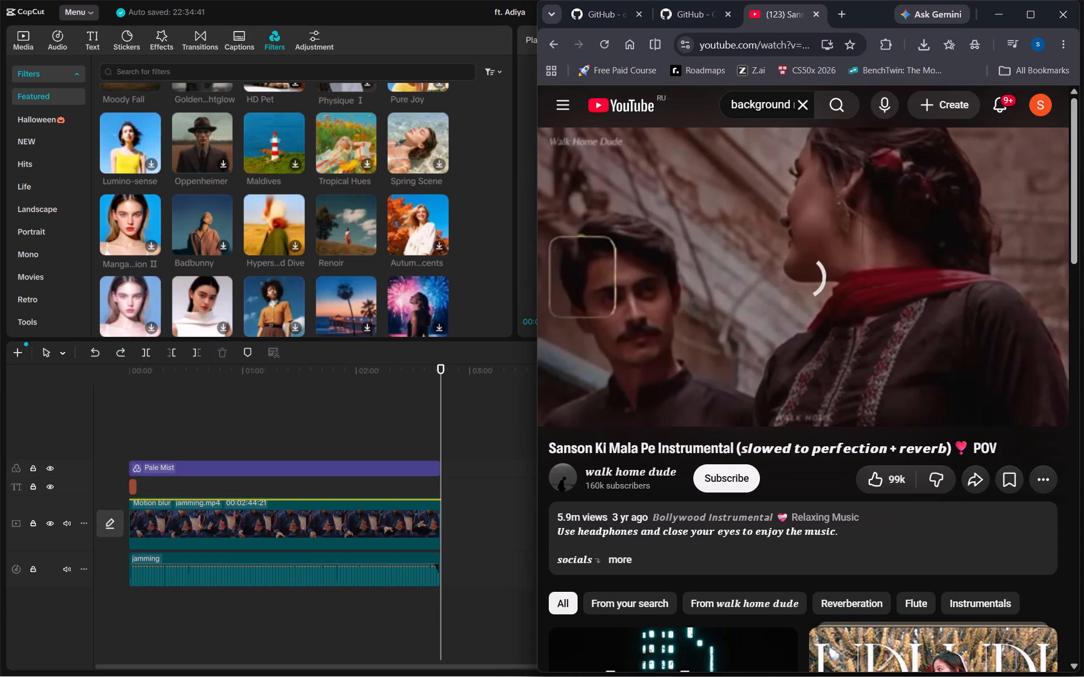
key("Right")
key("Right")
key("Right")
key("Left")
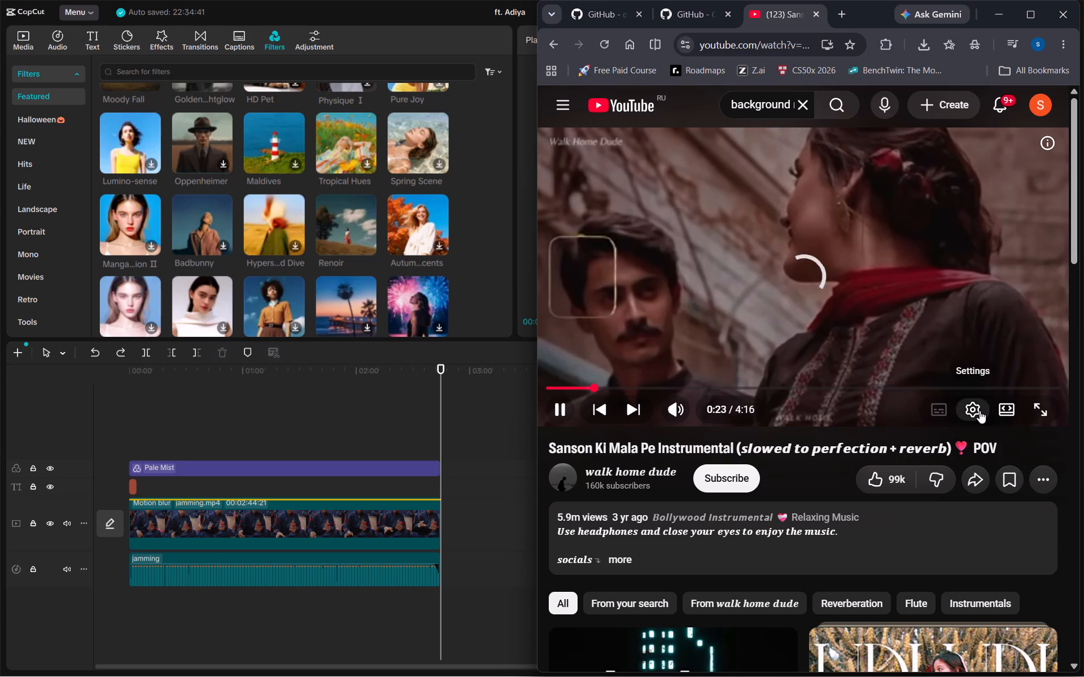
Return to the shayari music search results and look through further videos, Shorts and playlists for suitable background music.
left_click(558, 49)
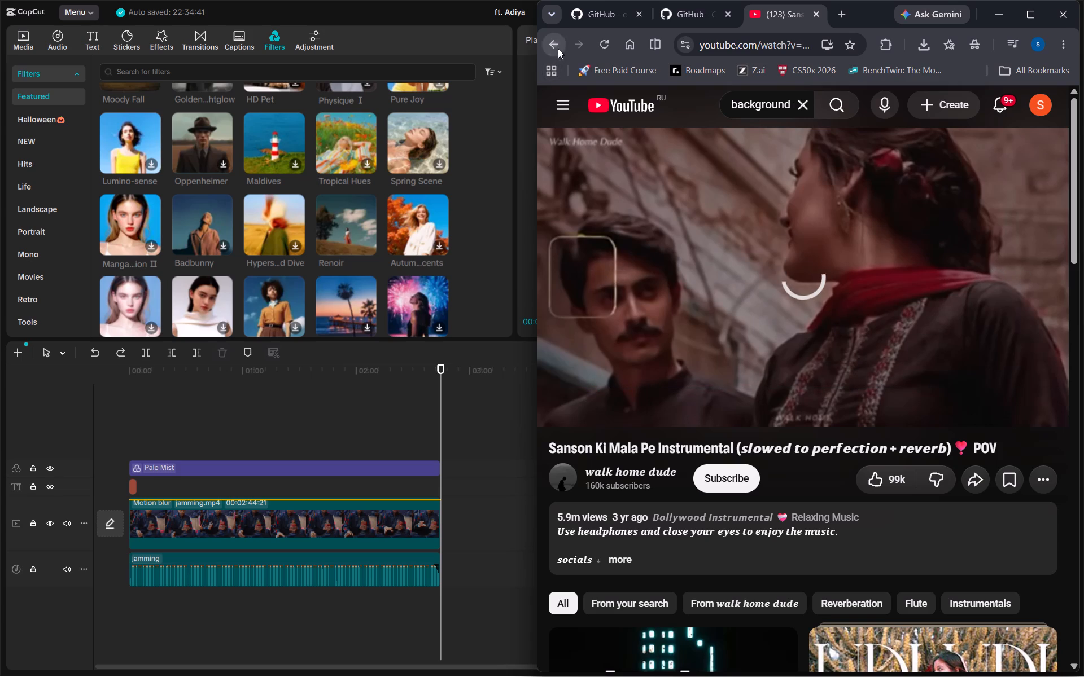
scroll(758, 327, "down", 2)
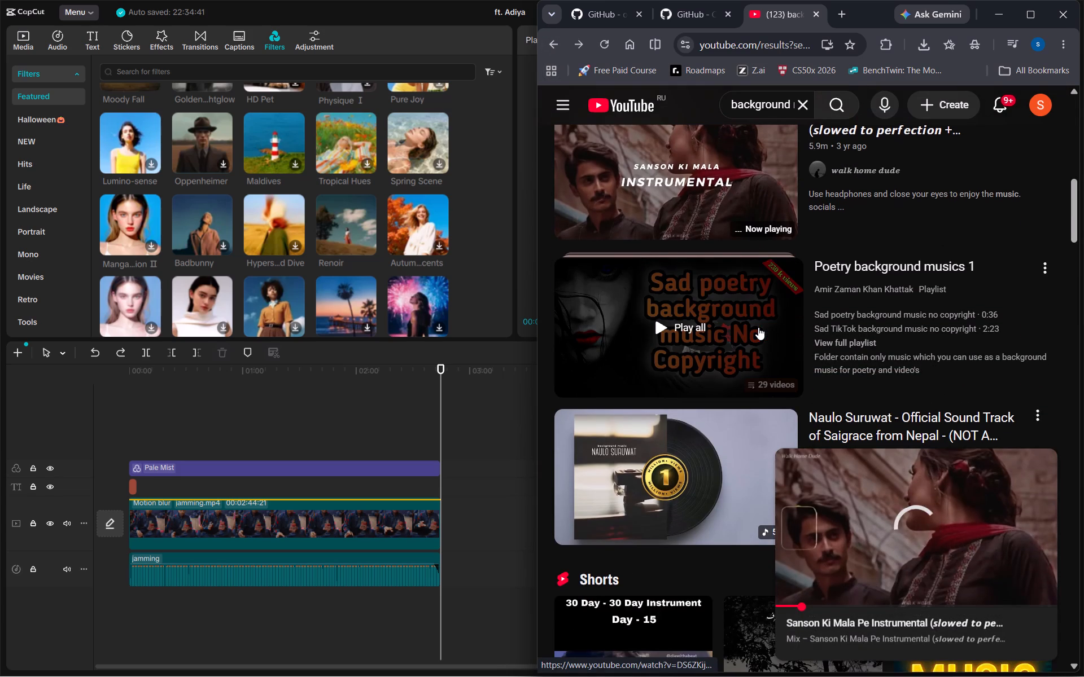
scroll(758, 327, "down", 2)
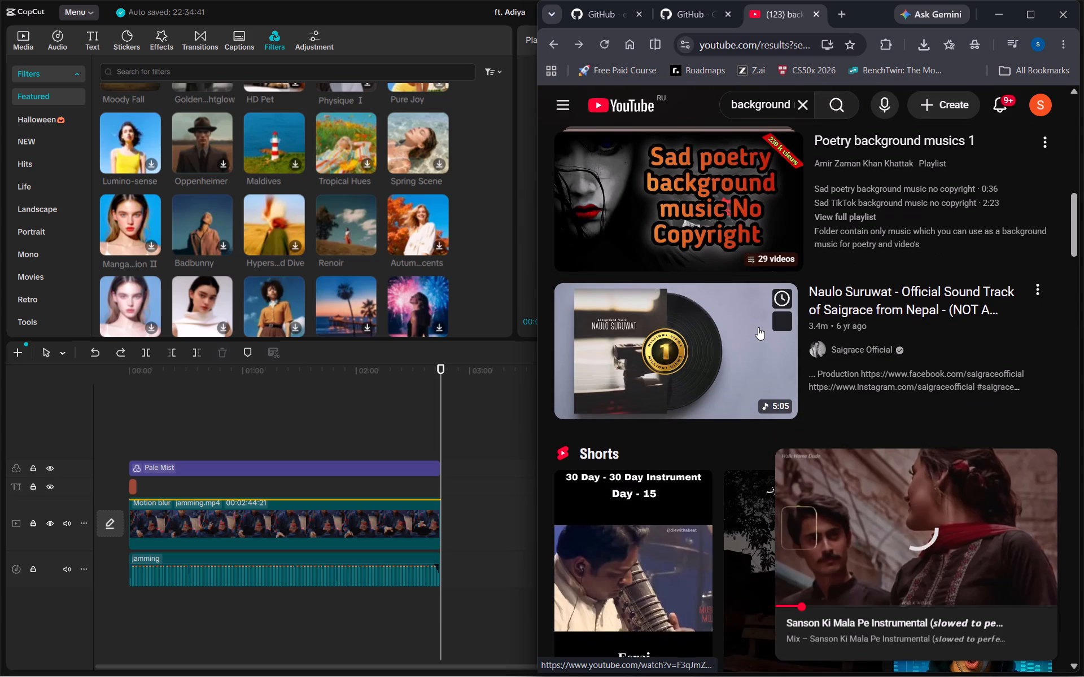
scroll(758, 327, "down", 3)
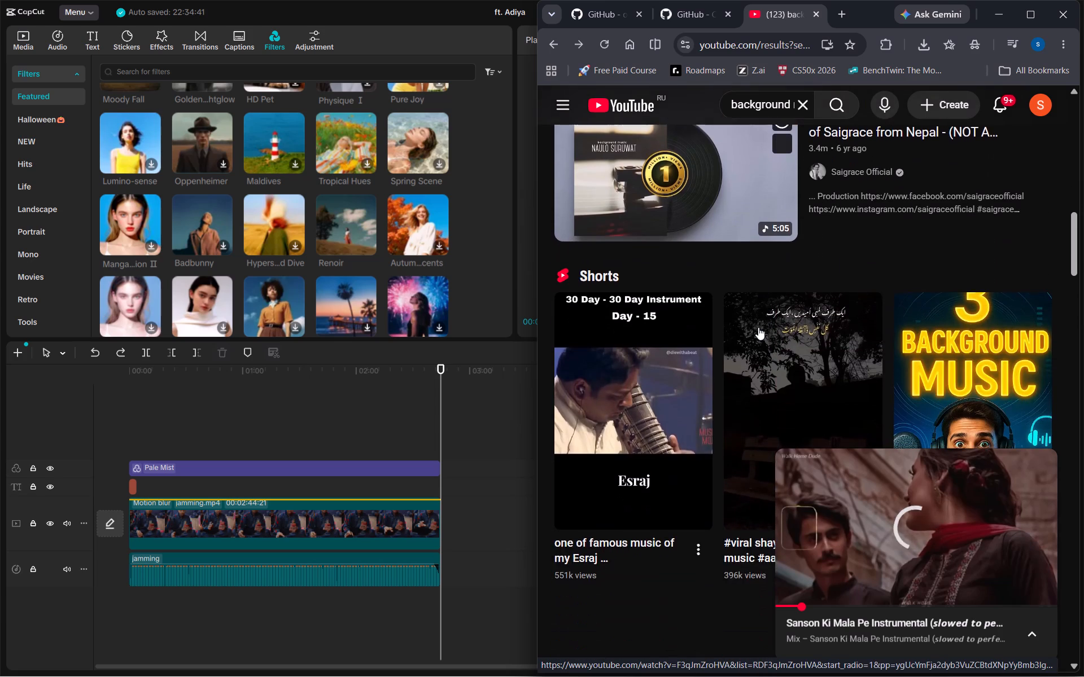
scroll(758, 327, "down", 8)
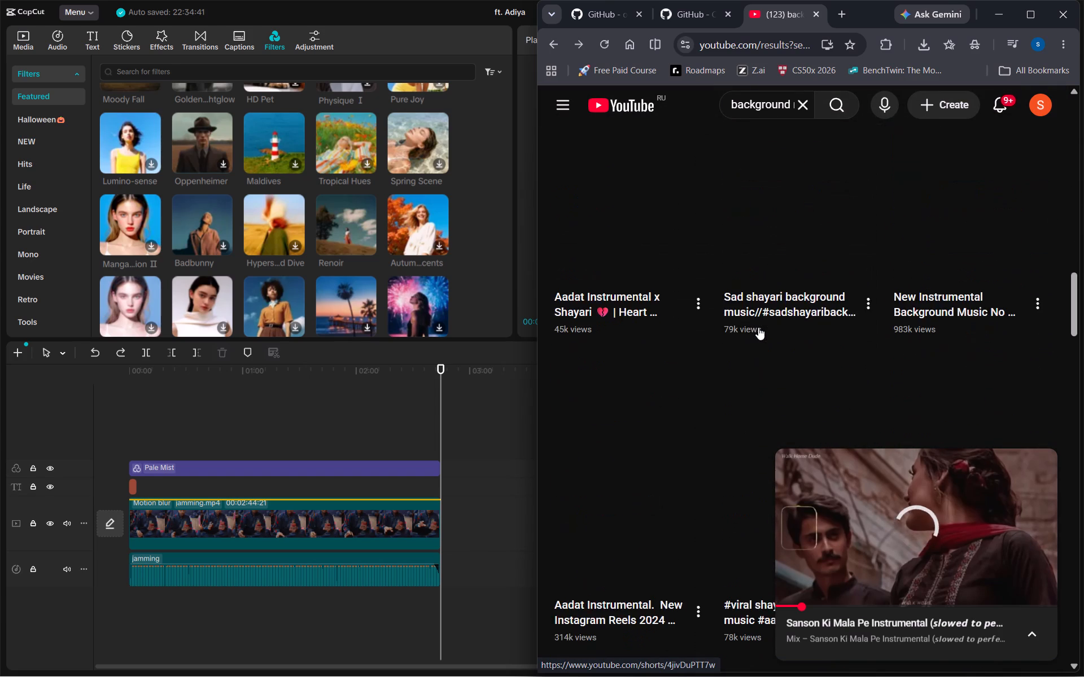
scroll(758, 327, "down", 7)
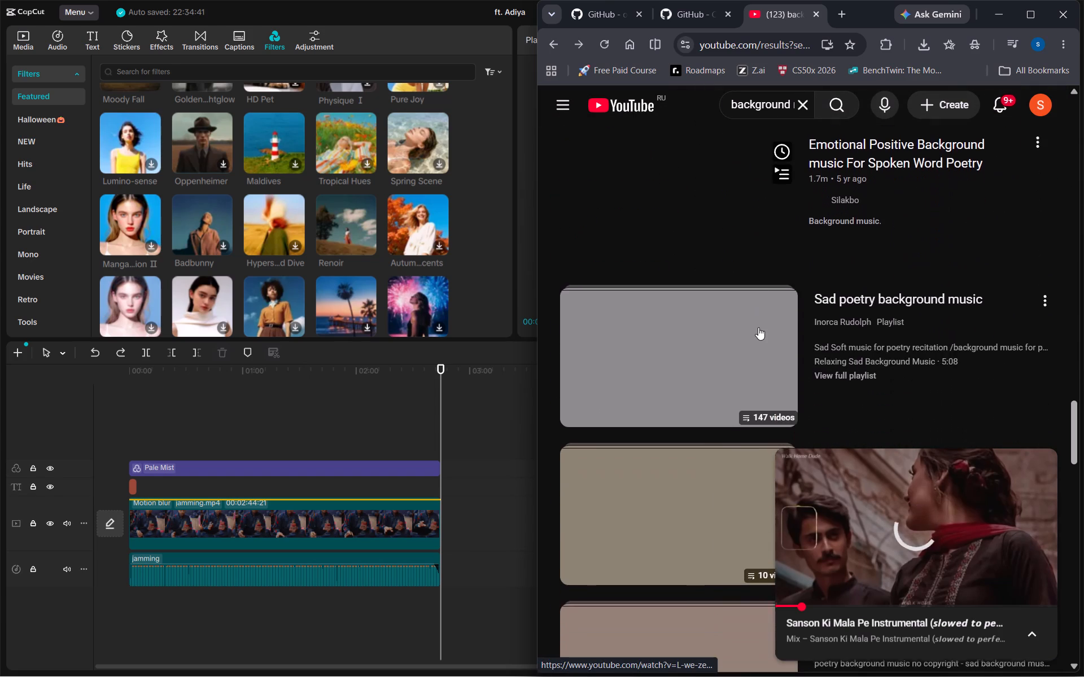
scroll(758, 327, "down", 5)
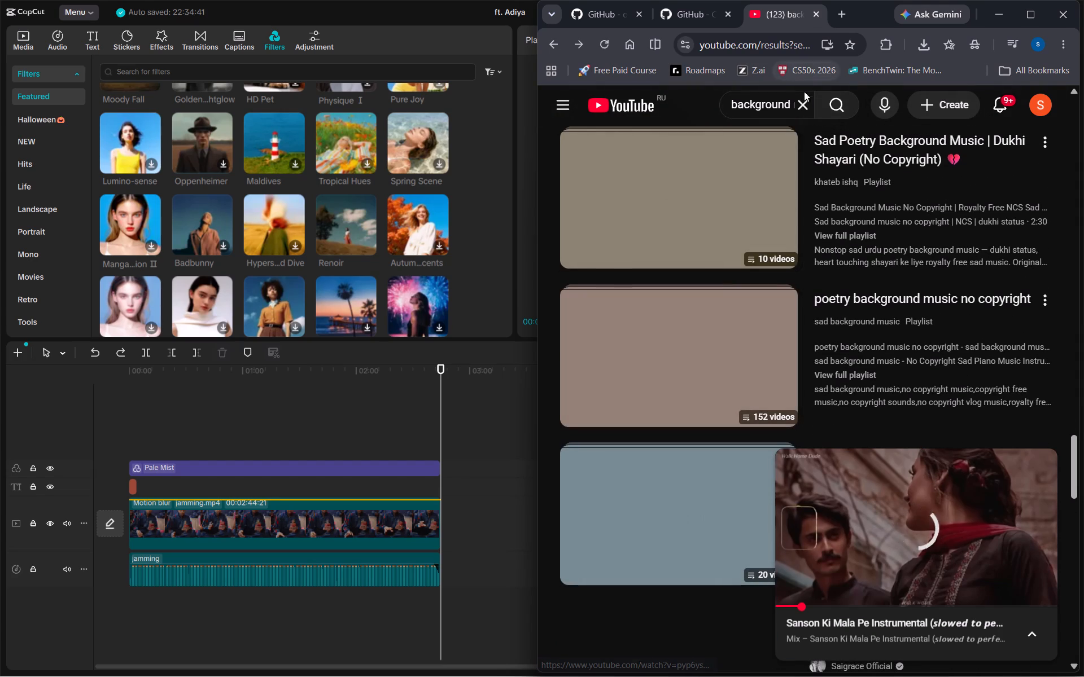
Search YouTube for "turkish sad background music".
left_click(805, 99)
type("turkish")
key("space")
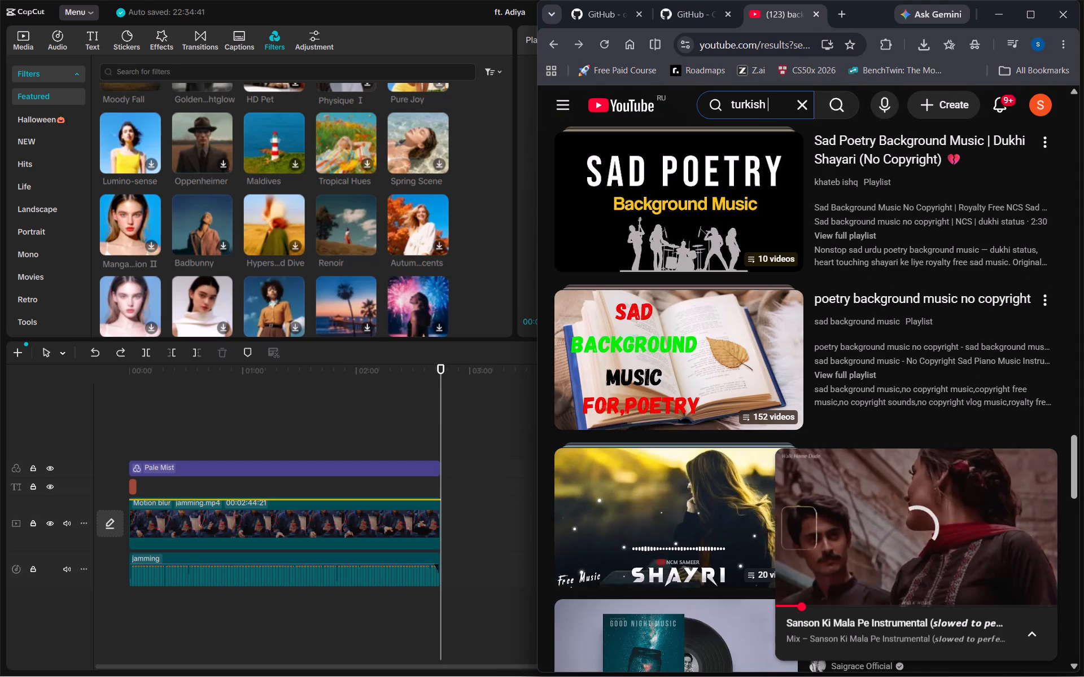
type("sad bac")
type("kground")
key("space")
type("music")
key("Return")
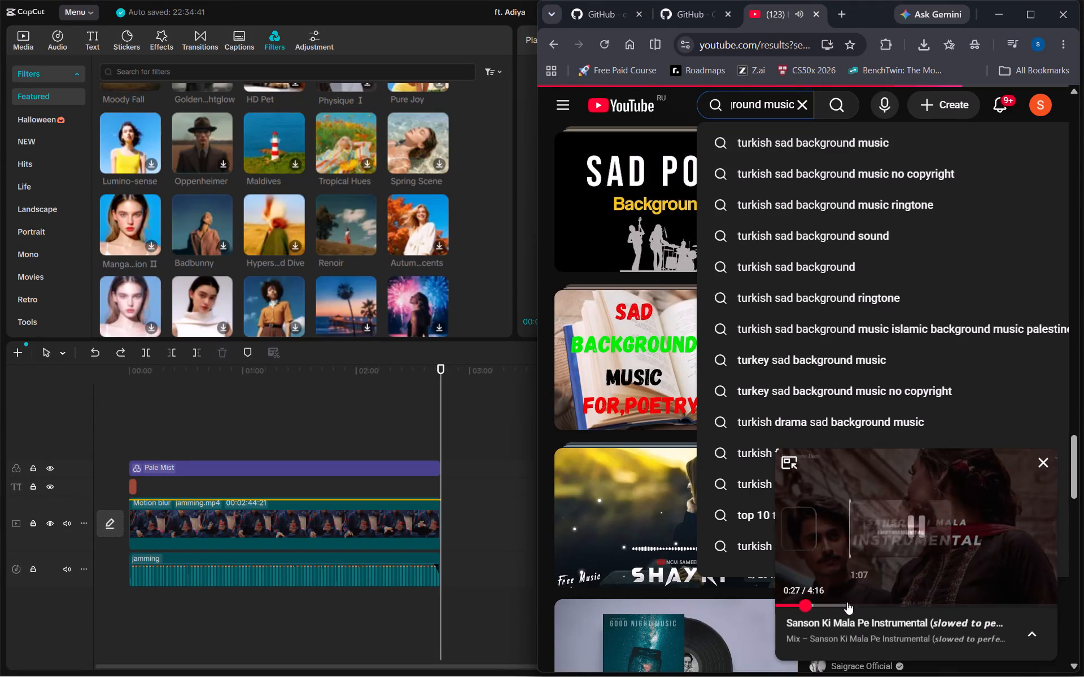
Sample the Sanson Ki Mala Pe track from 0:54 while browsing the Turkish music results, and close its mini player.
left_click(836, 605)
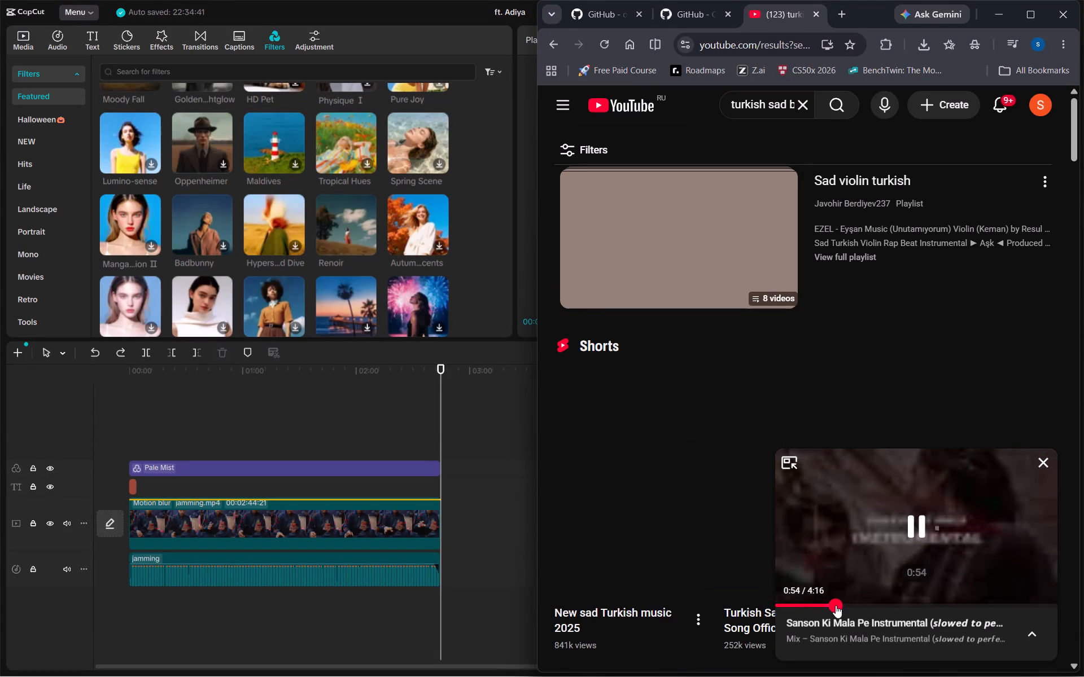
scroll(754, 450, "down", 4)
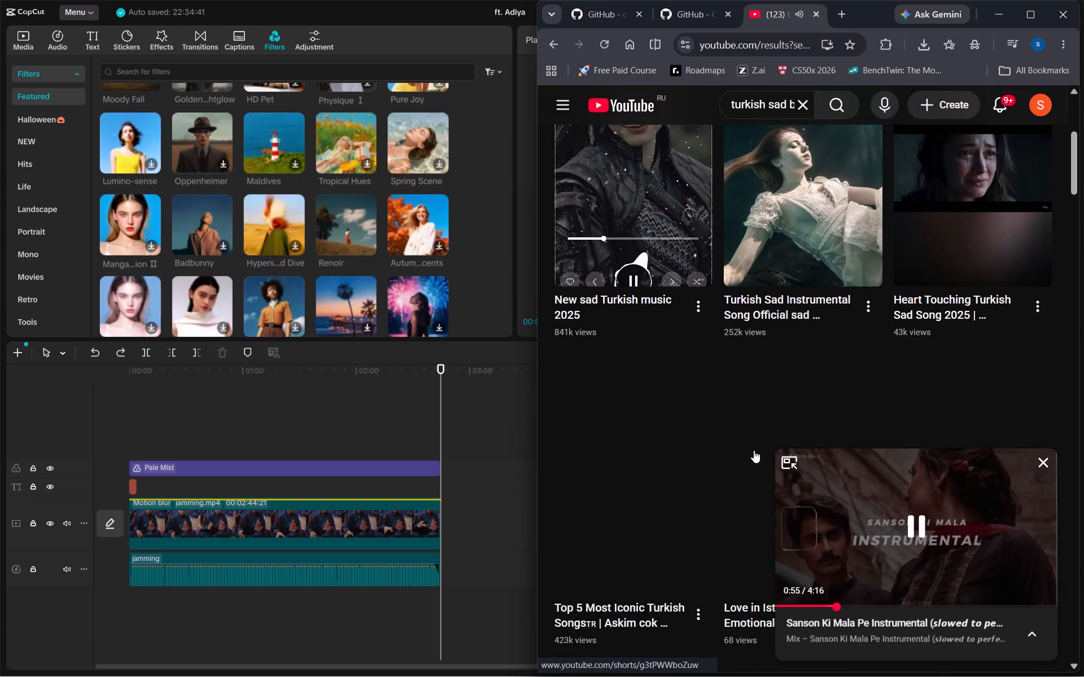
scroll(754, 450, "down", 6)
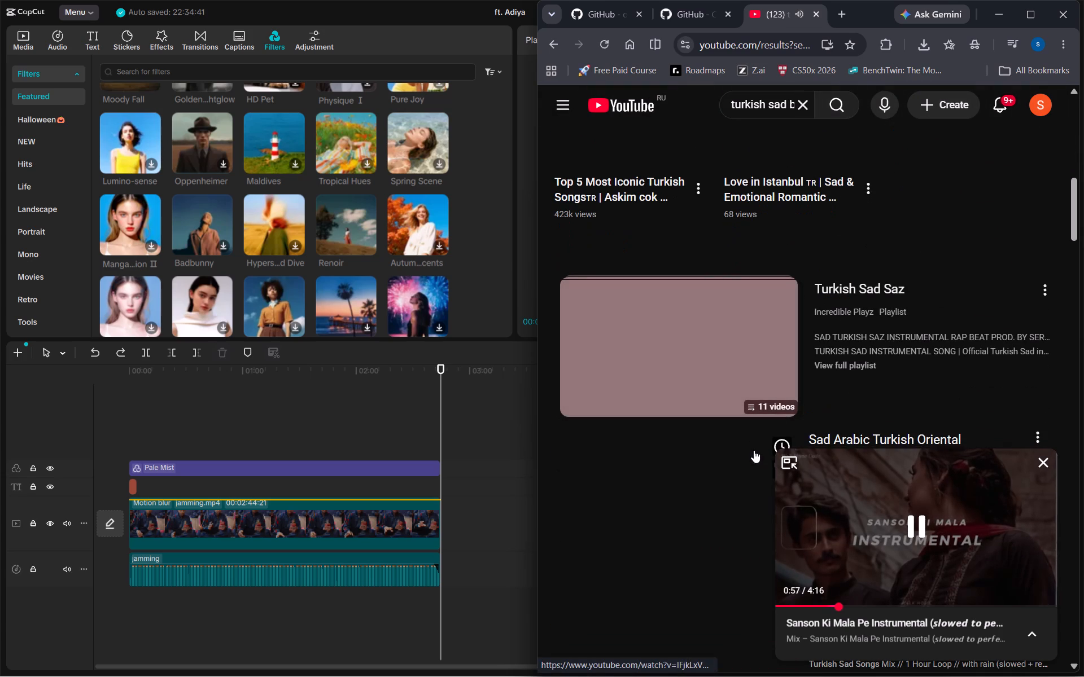
scroll(754, 450, "up", 6)
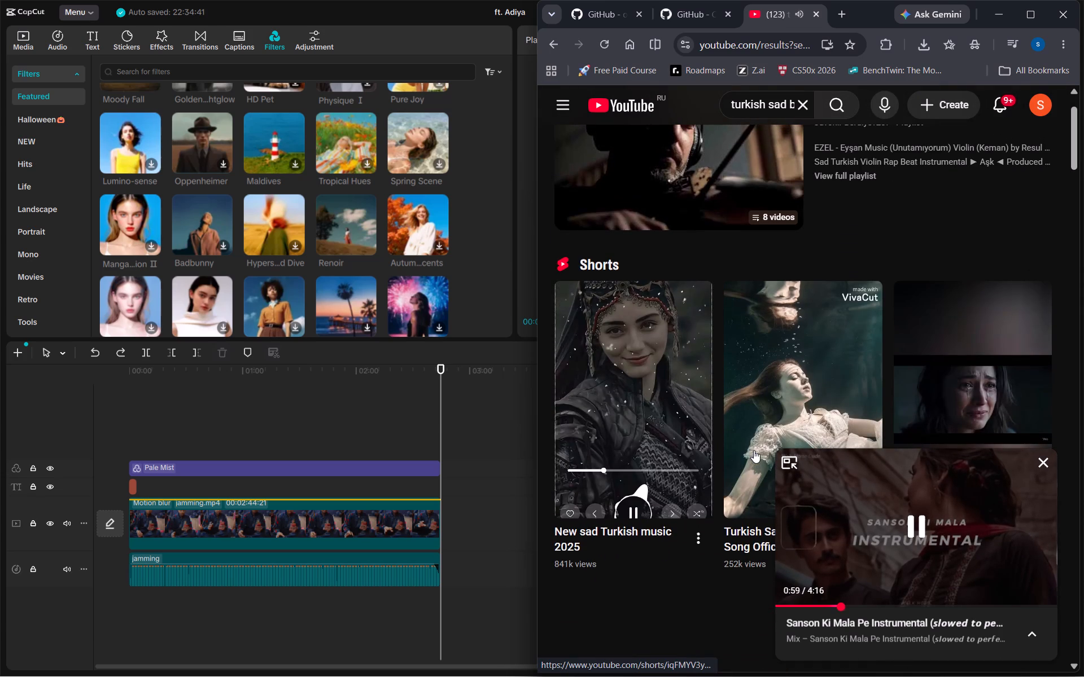
left_click(1046, 459)
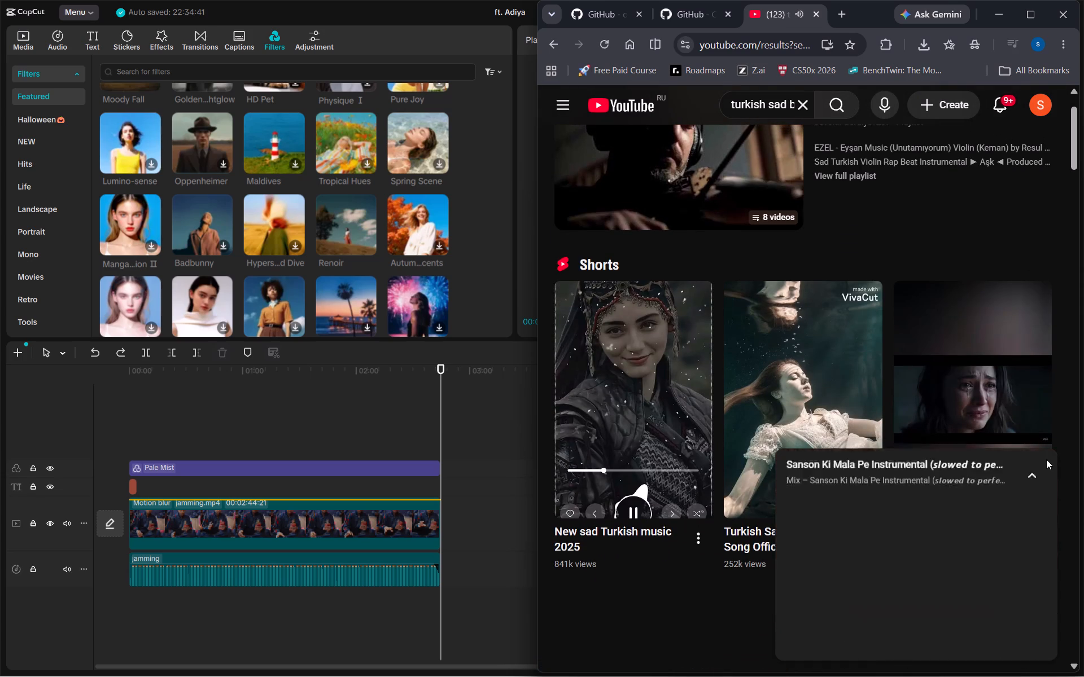
Play "Sad Turkish Violin Rap Beat Instrumental ► Aşk" from the "Sad violin turkish" playlist and skip to 0:19.
scroll(823, 420, "up", 4)
scroll(823, 420, "down", 2)
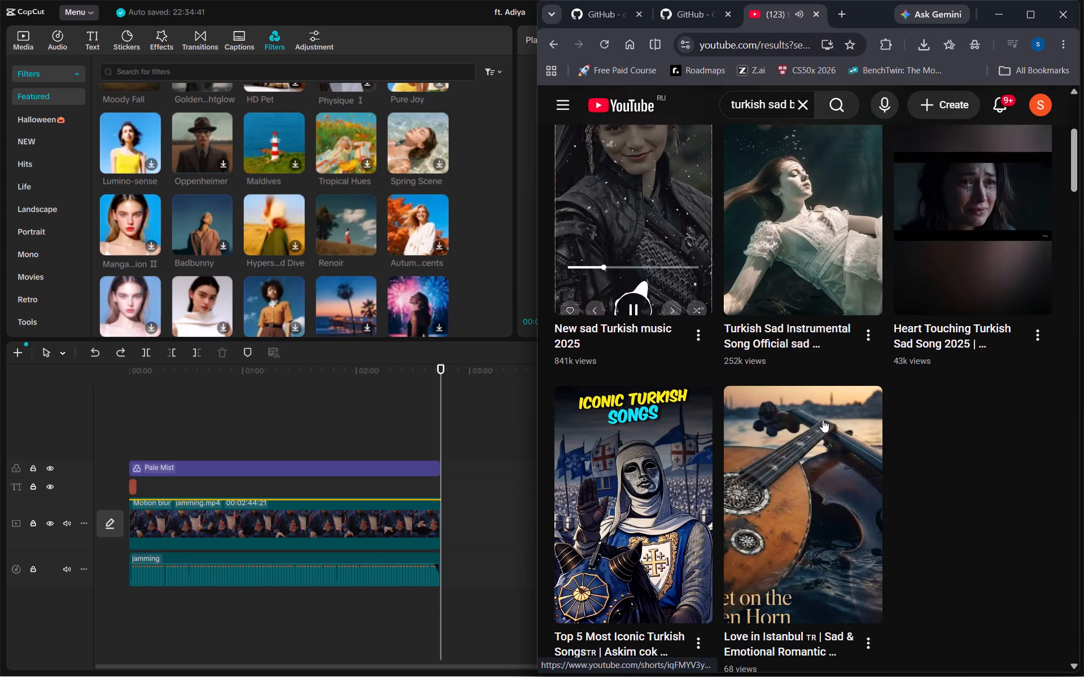
scroll(823, 420, "down", 6)
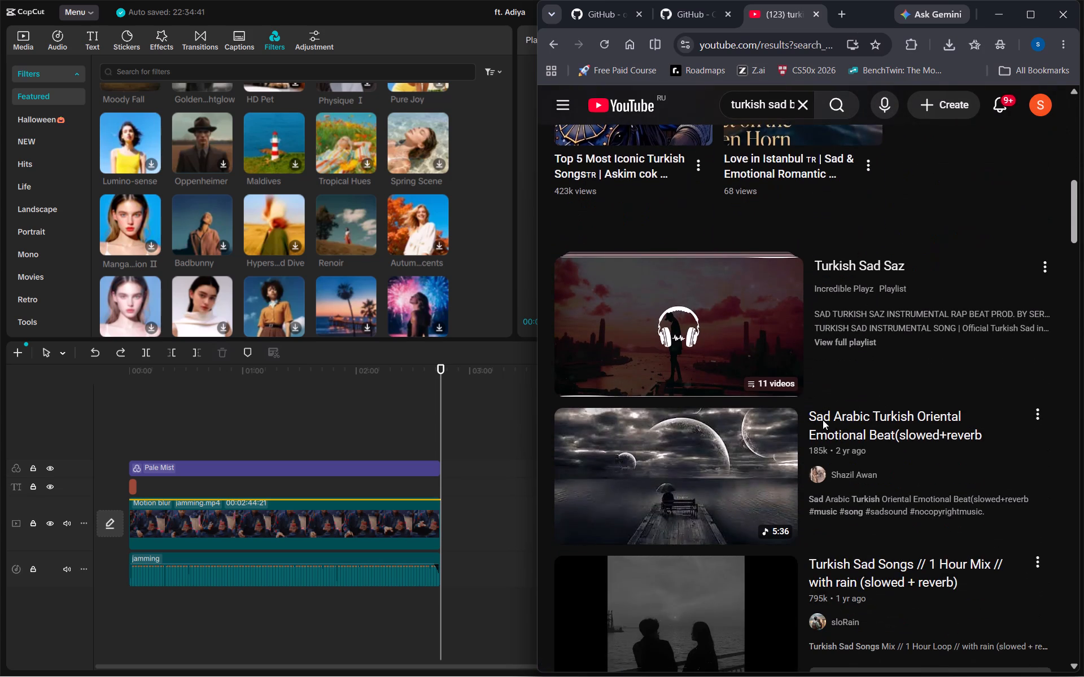
scroll(823, 420, "down", 4)
scroll(823, 420, "up", 7)
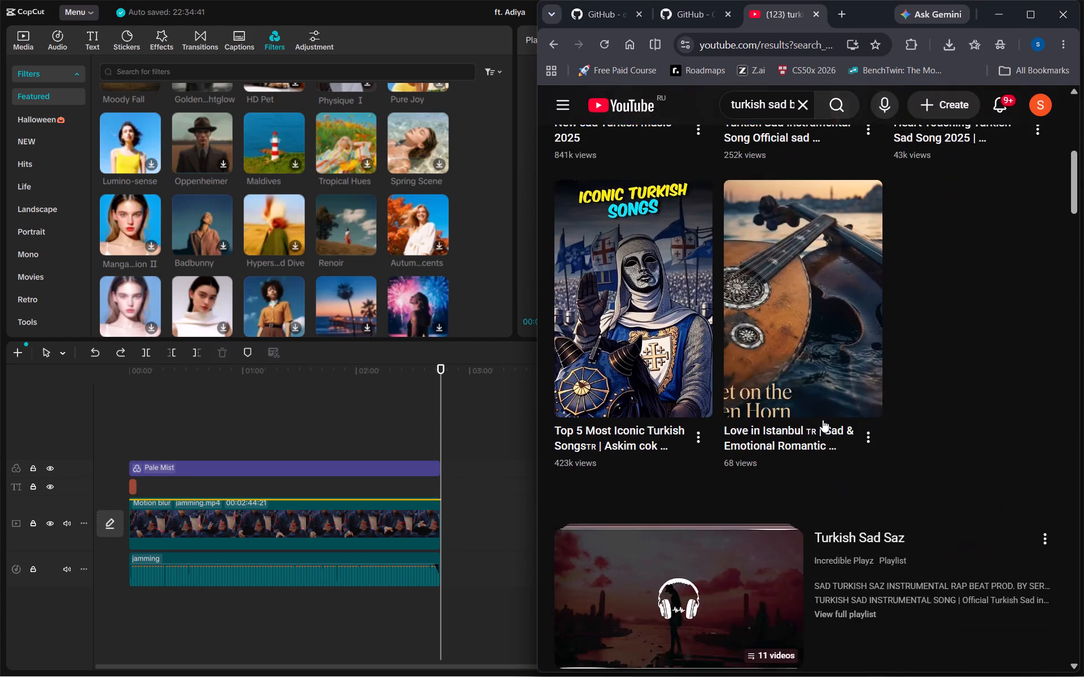
scroll(823, 420, "up", 6)
left_click(856, 248)
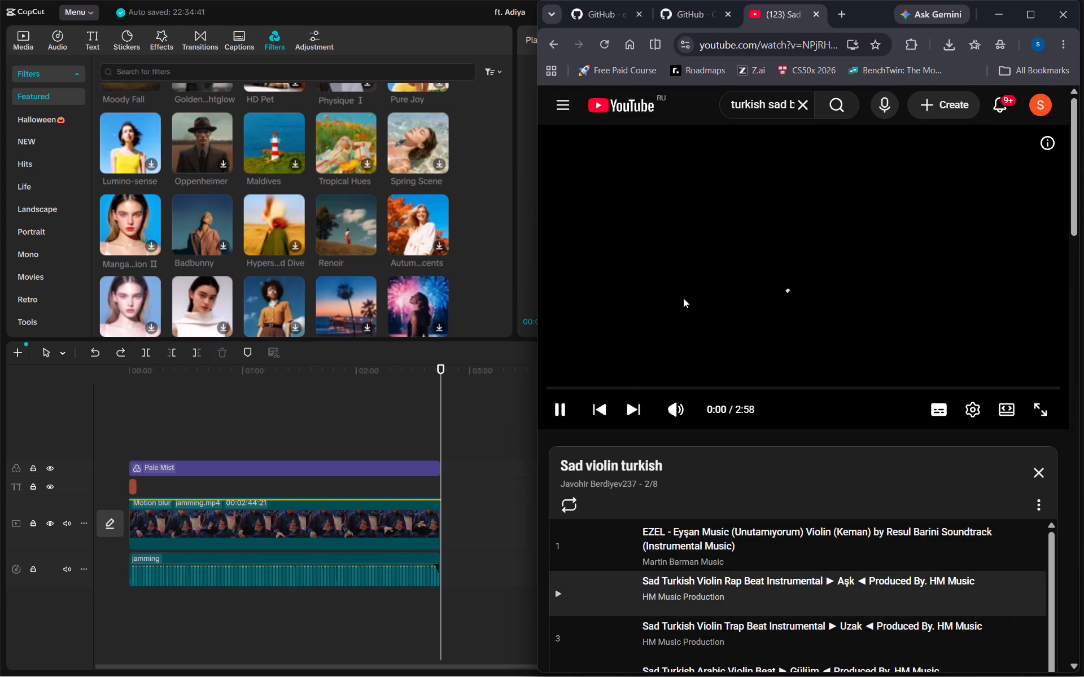
scroll(713, 574, "up", 1)
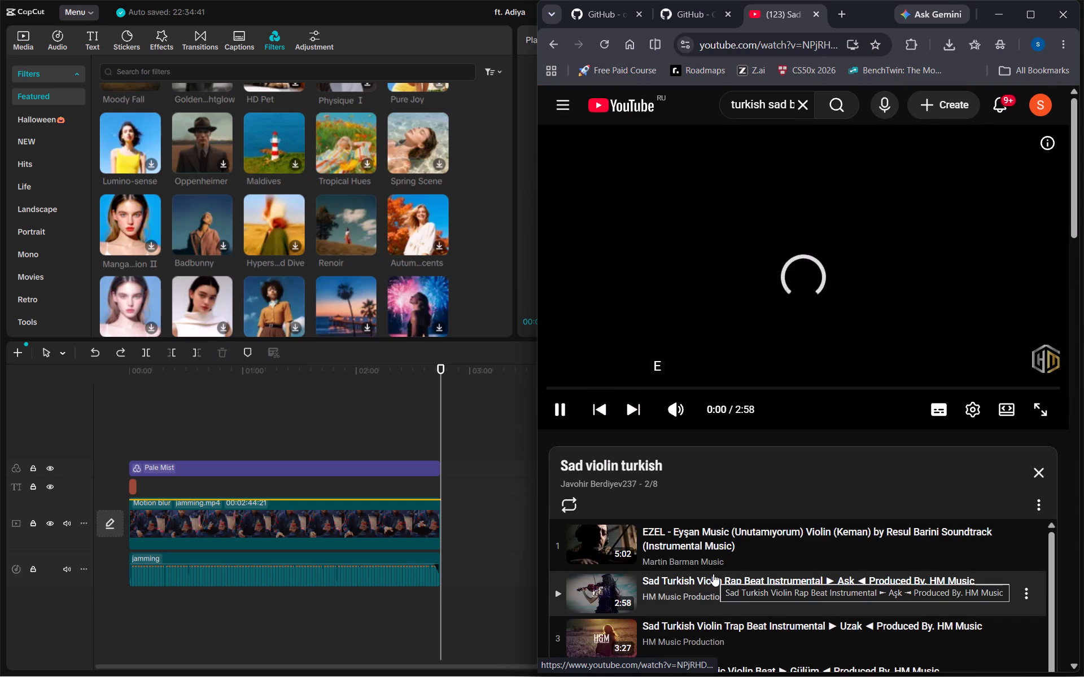
scroll(713, 574, "up", 1)
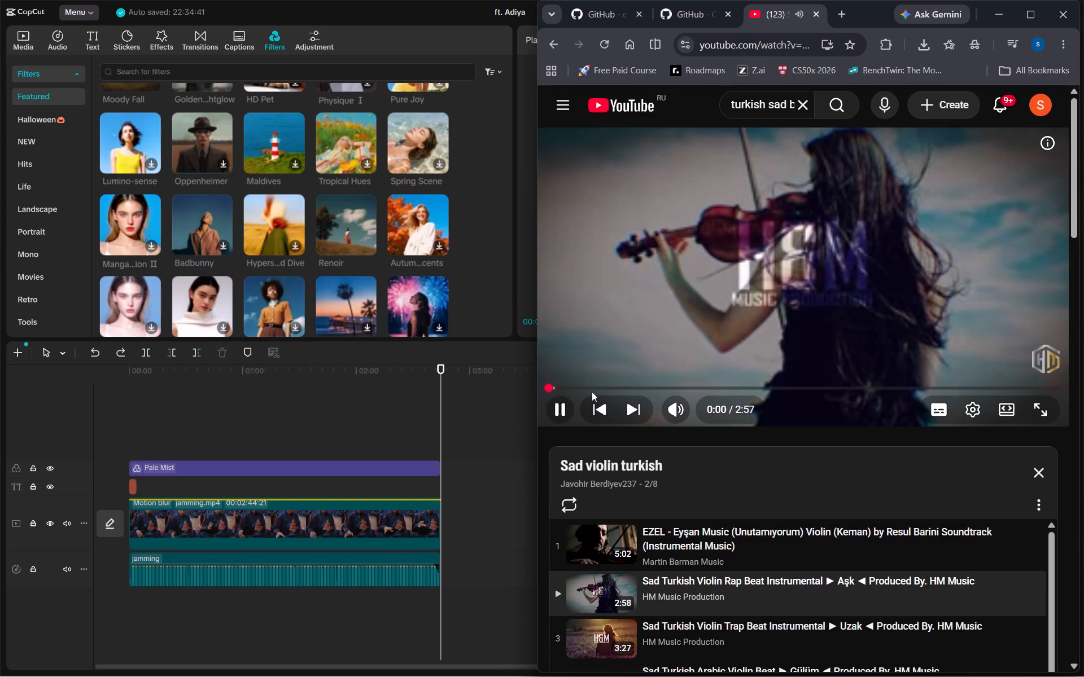
left_click(604, 386)
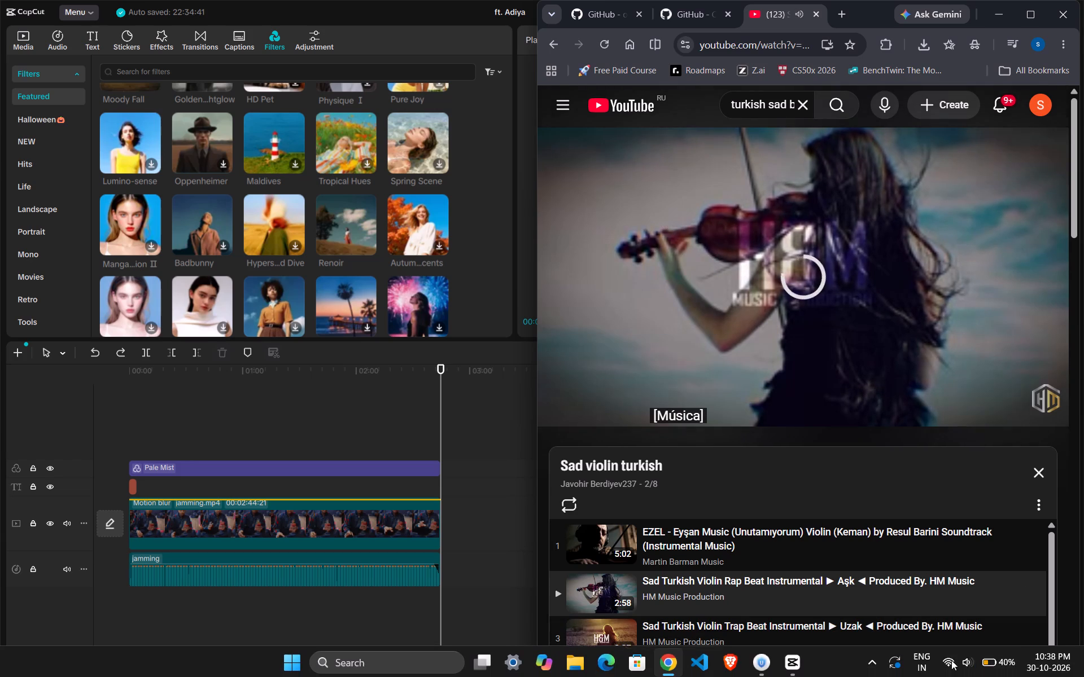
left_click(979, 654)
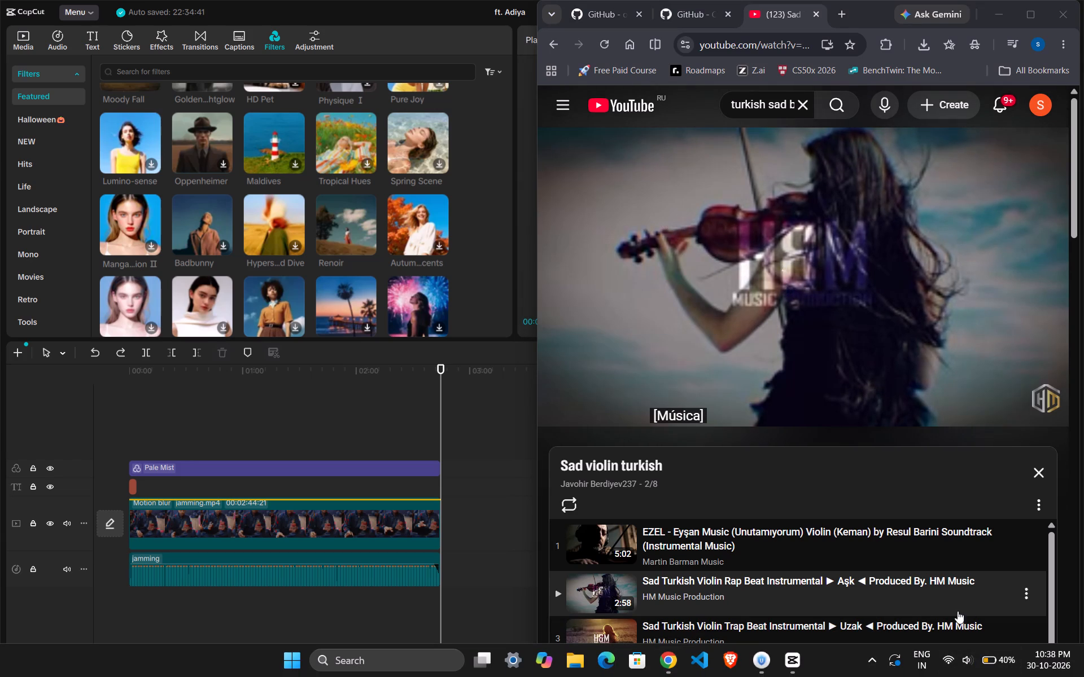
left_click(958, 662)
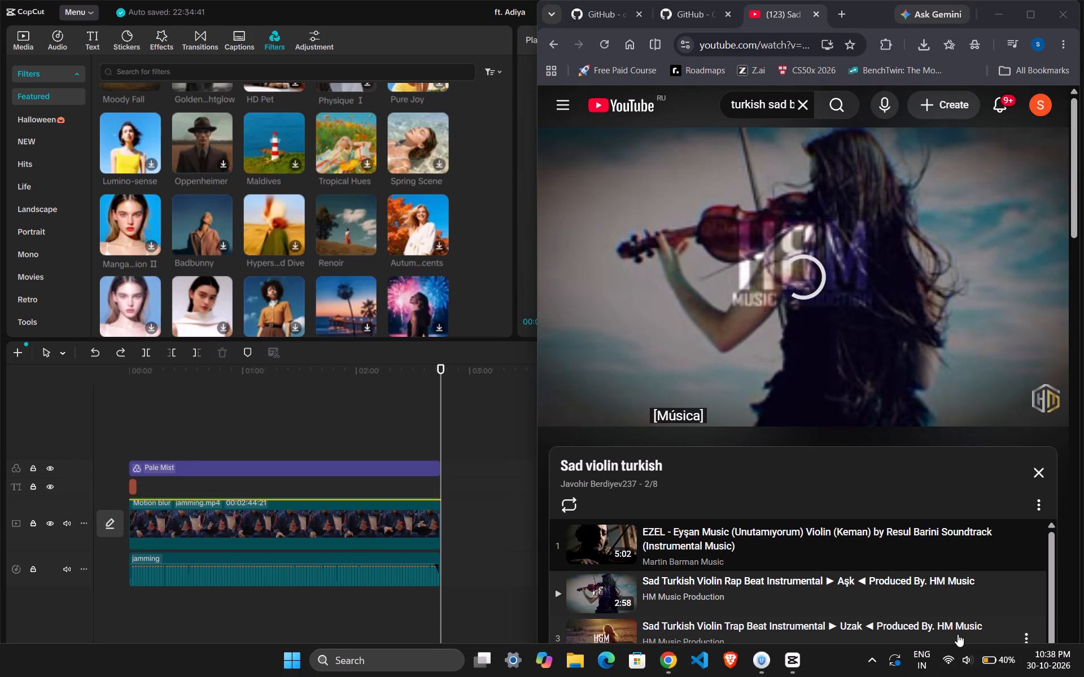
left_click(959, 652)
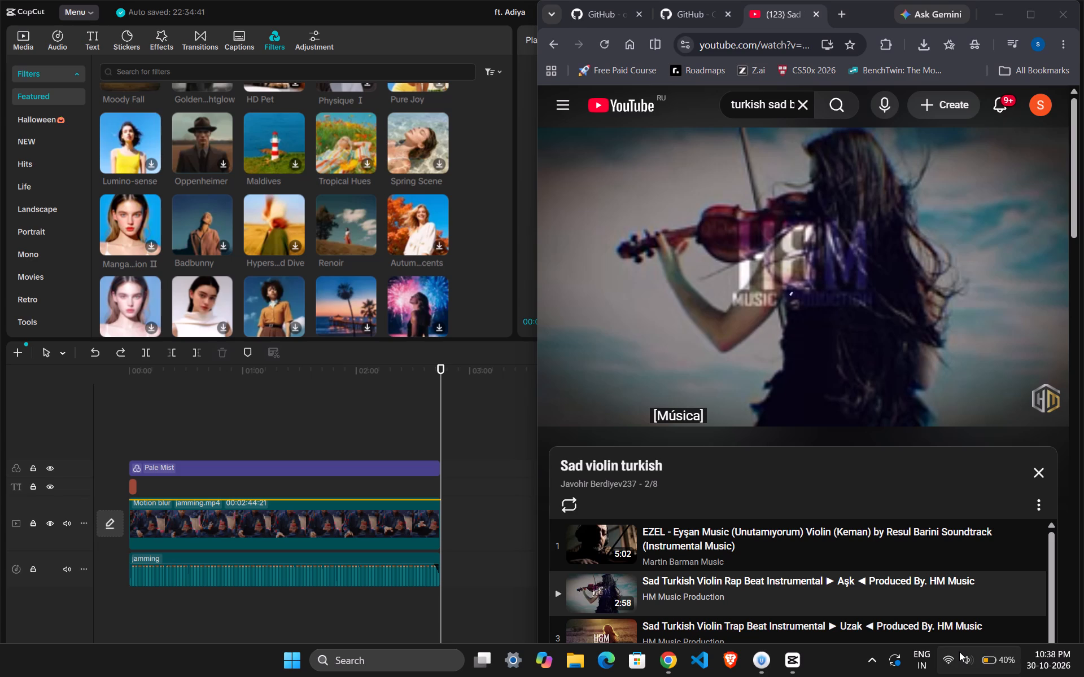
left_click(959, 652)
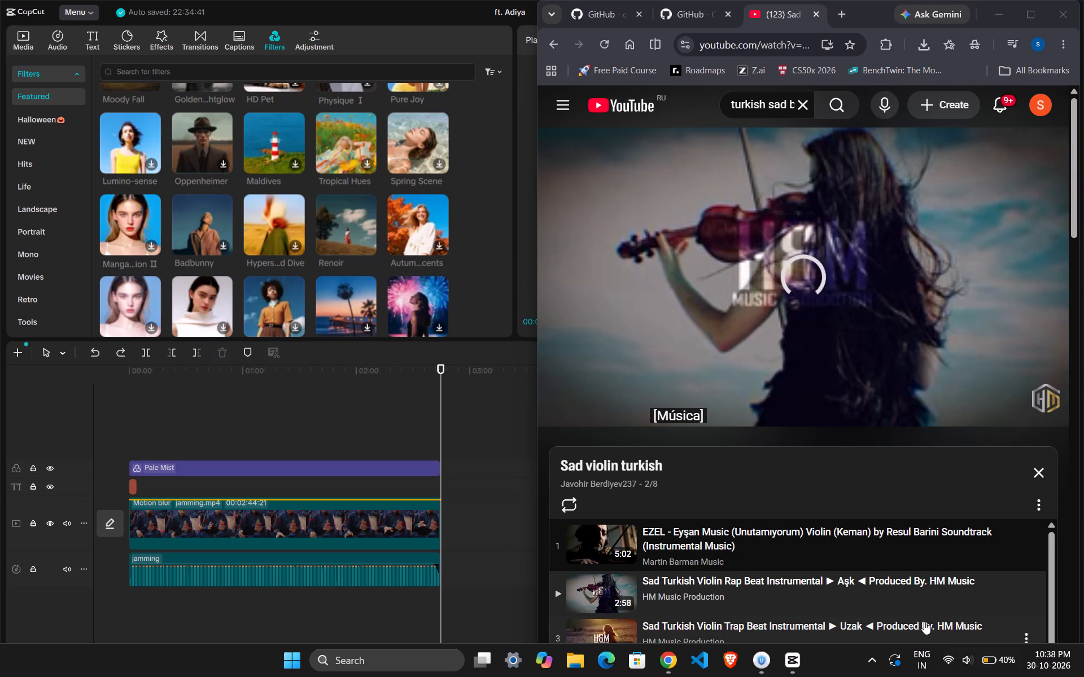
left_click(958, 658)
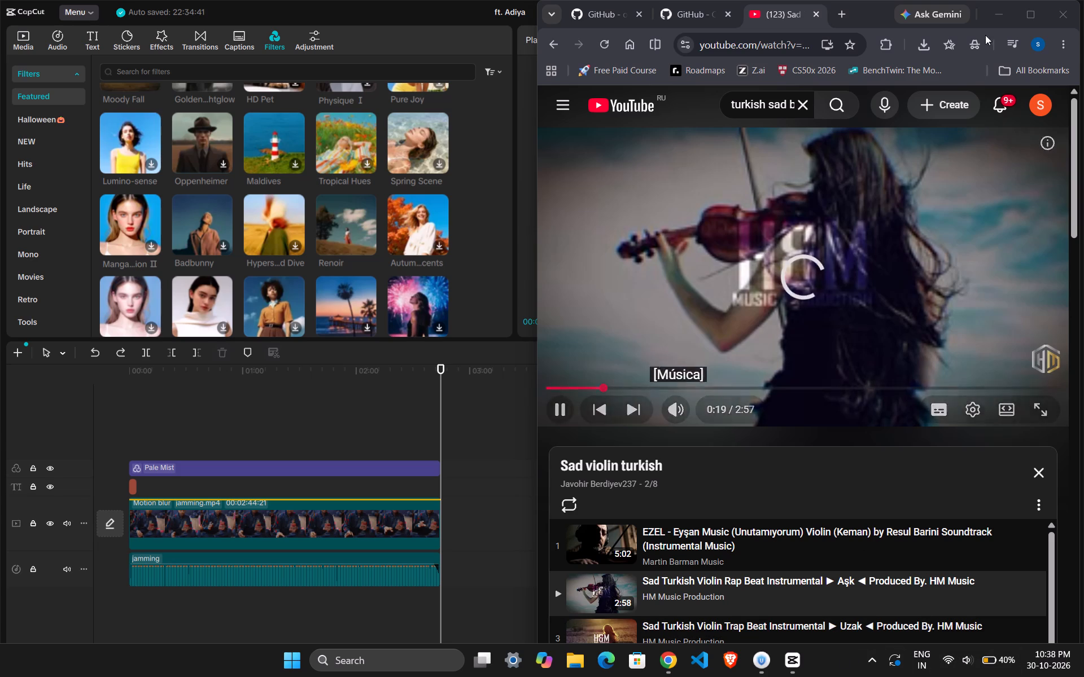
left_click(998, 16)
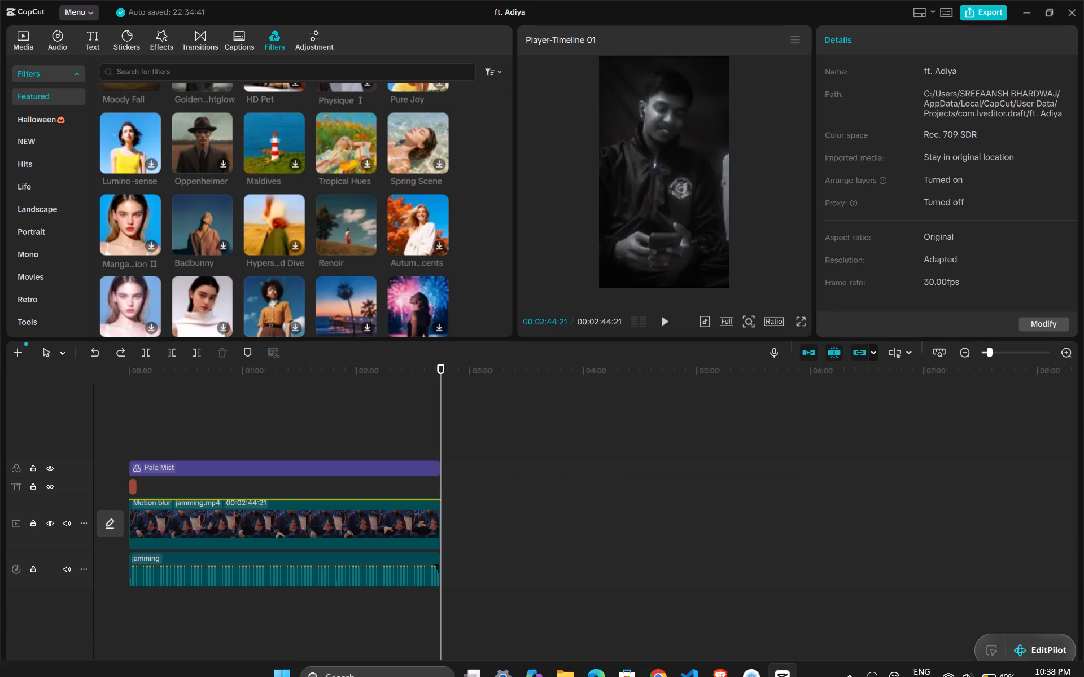
Minimise the CapCut window and raise the computer's sound volume slightly.
left_click(1020, 0)
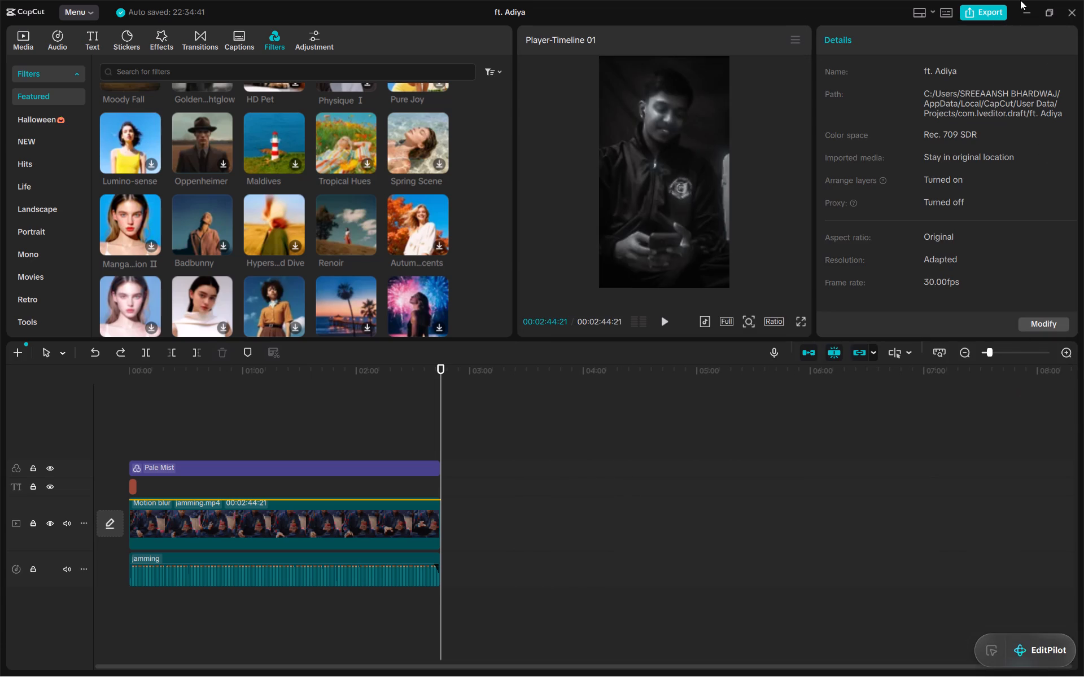
left_click(1027, 13)
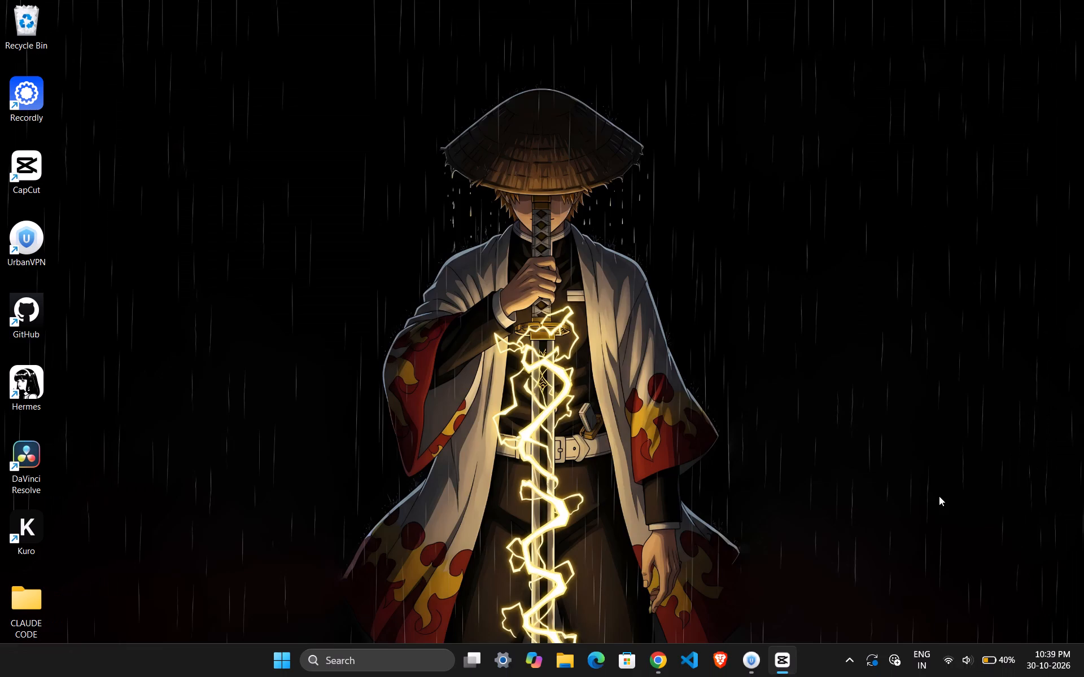
left_click(949, 676)
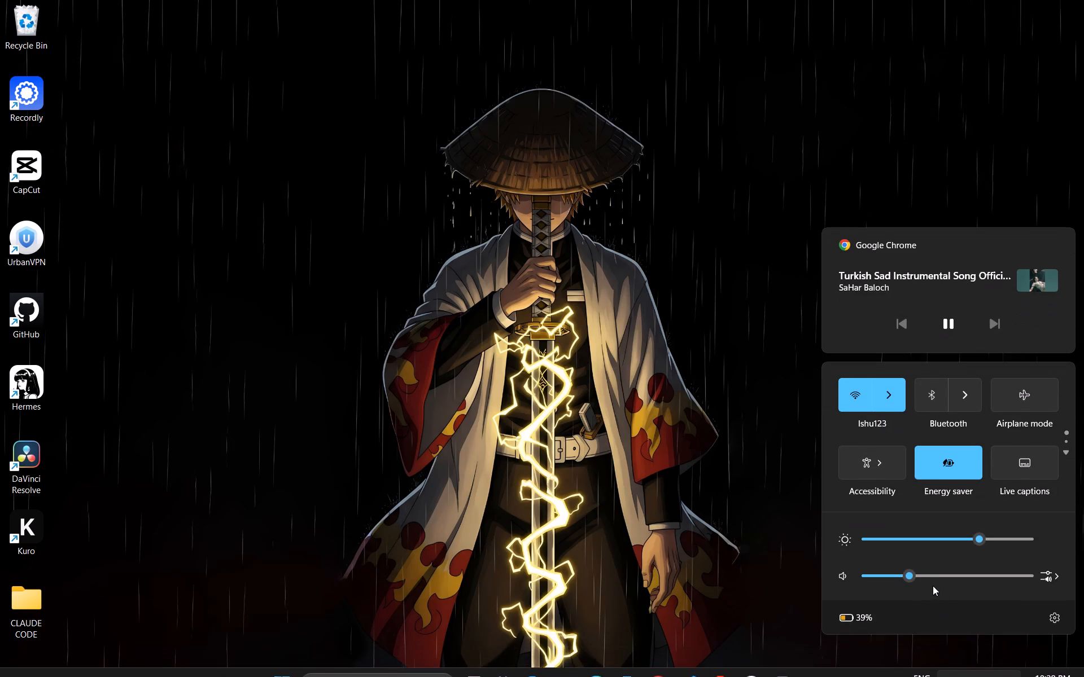
left_click(925, 581)
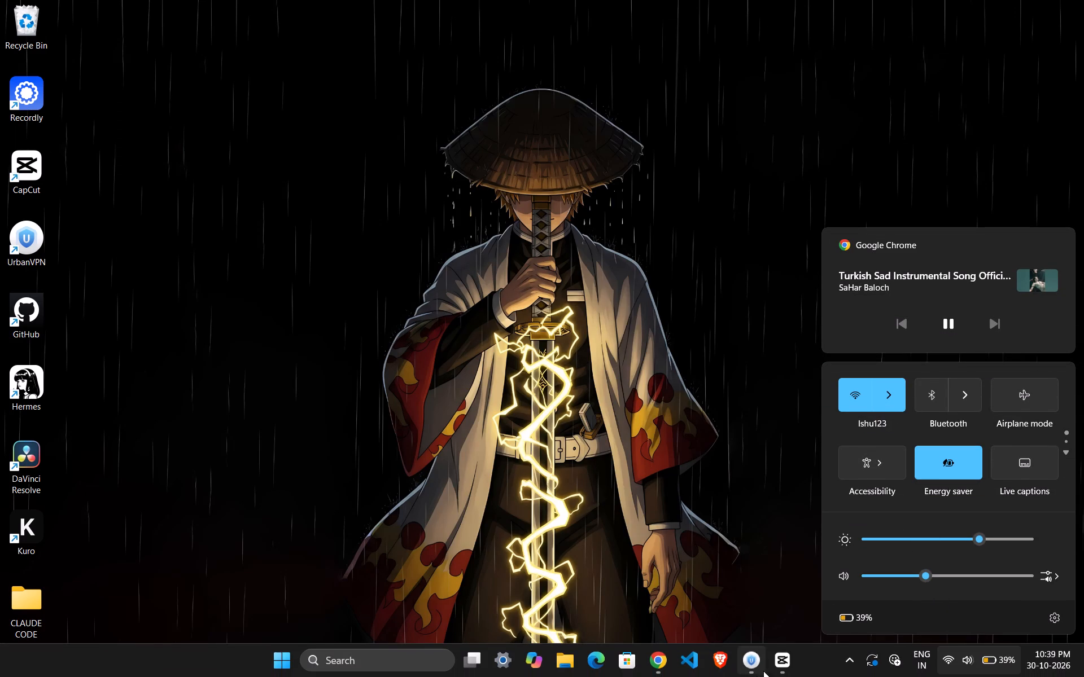
Switch to Chrome, play "EZEL - Eyşan Music (Unutamıyorum) Violin" from the "Sad violin turkish" playlist, and look through its other tracks.
left_click(664, 666)
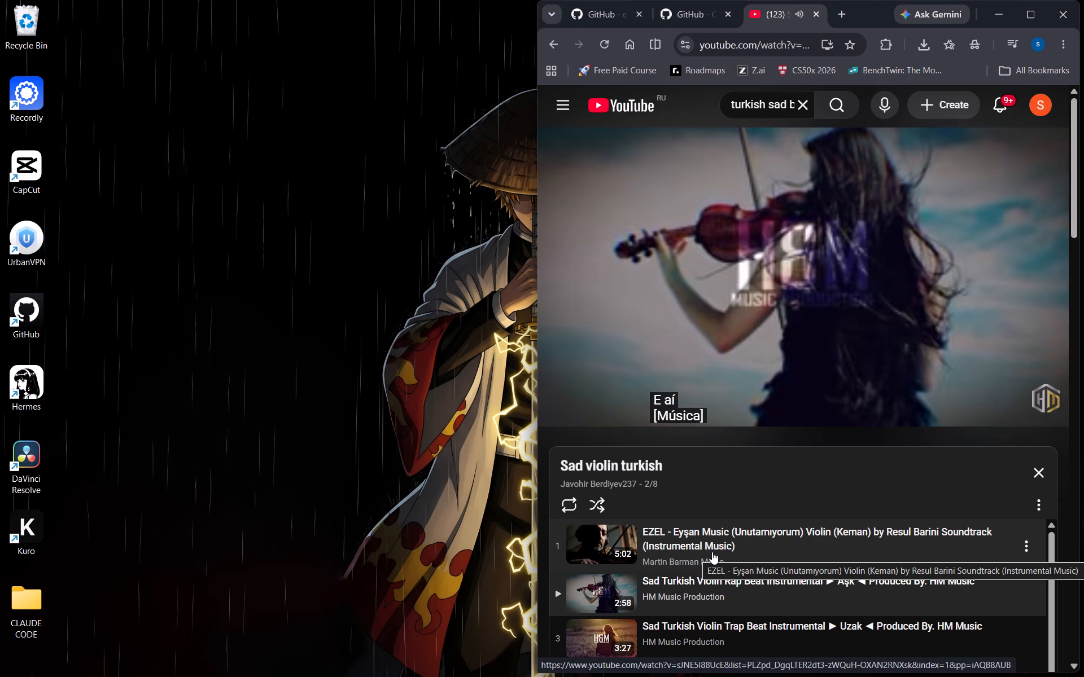
left_click(712, 552)
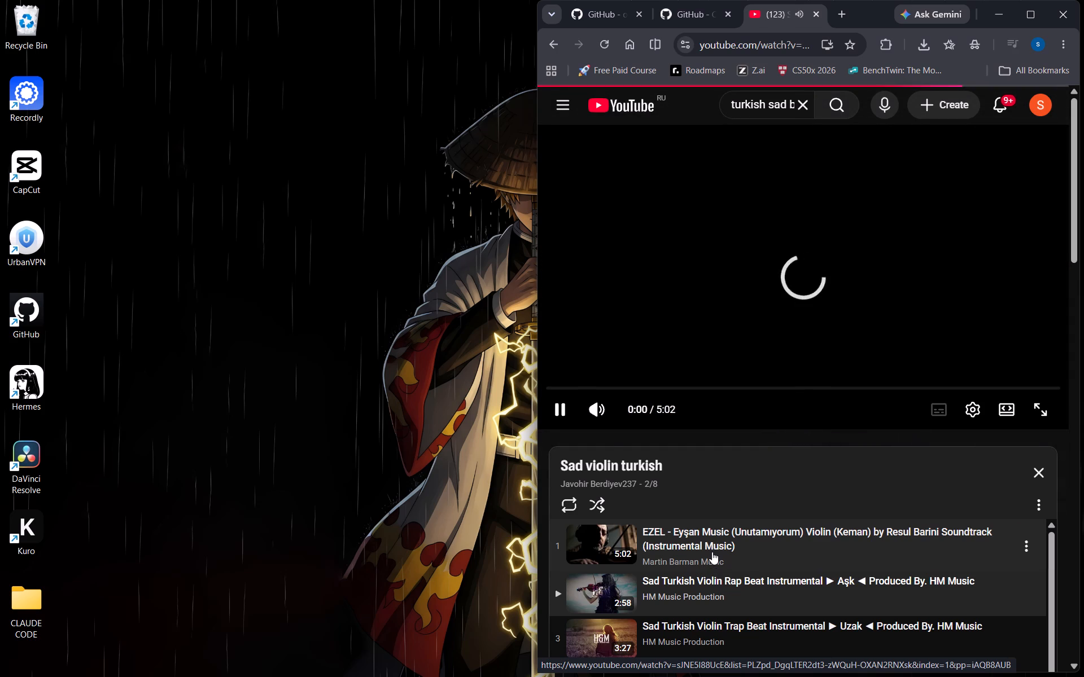
scroll(712, 552, "down", 1)
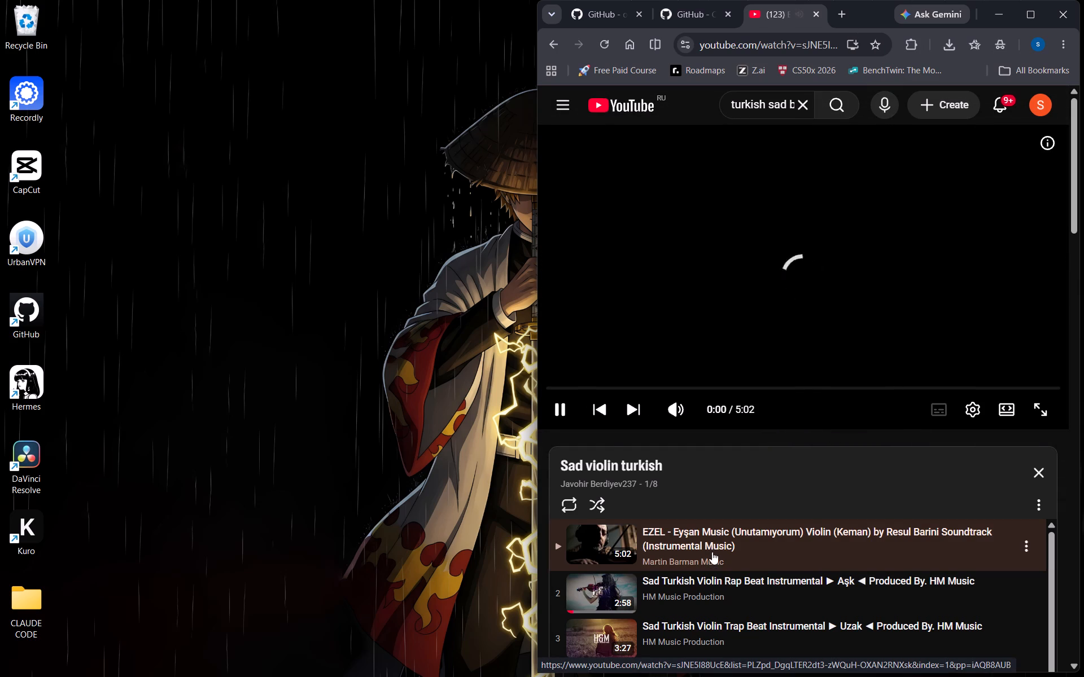
scroll(712, 552, "down", 1)
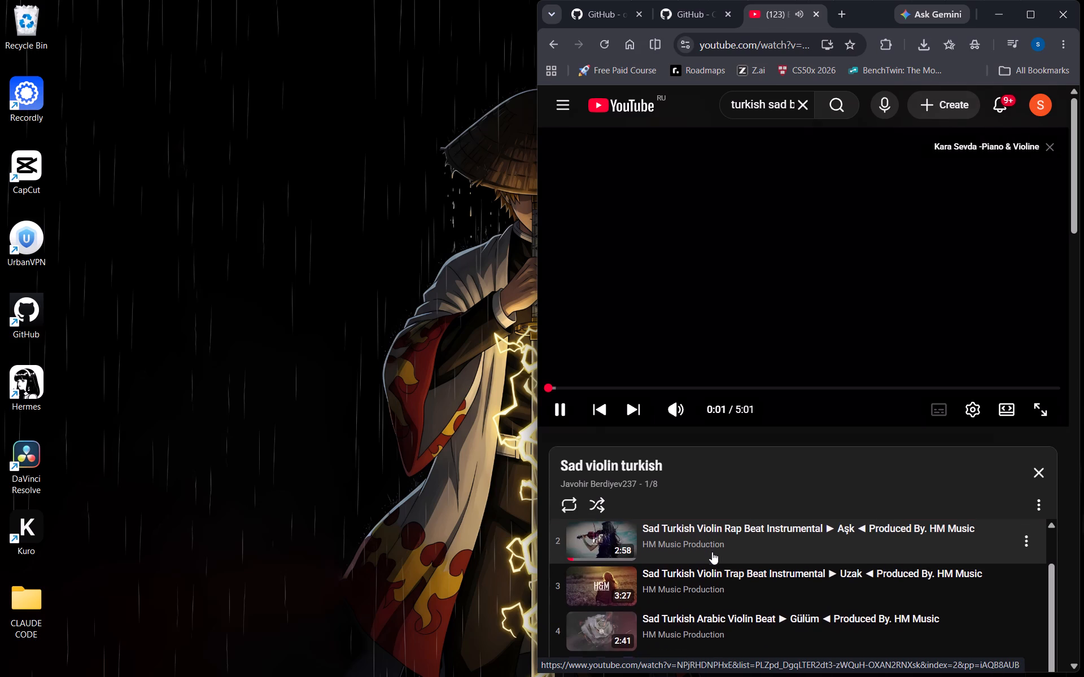
Sample the EZEL - Eyşan Music violin track in the "Sad violin turkish" playlist, skipping ahead in 10-second jumps and lowering the player volume.
key("l")
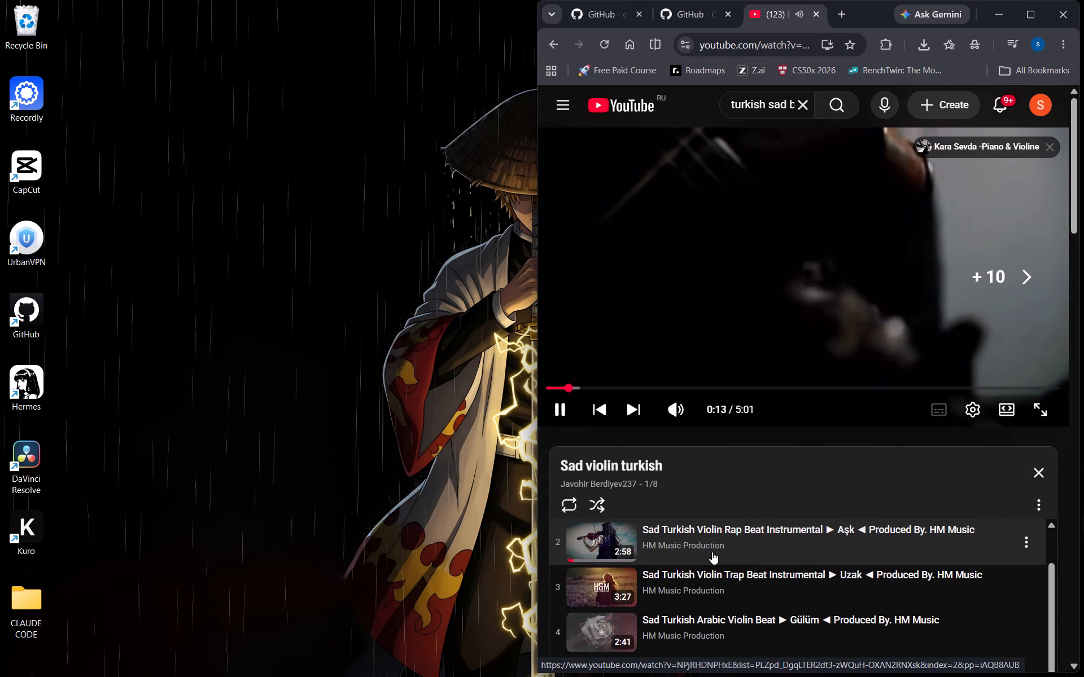
key("Down")
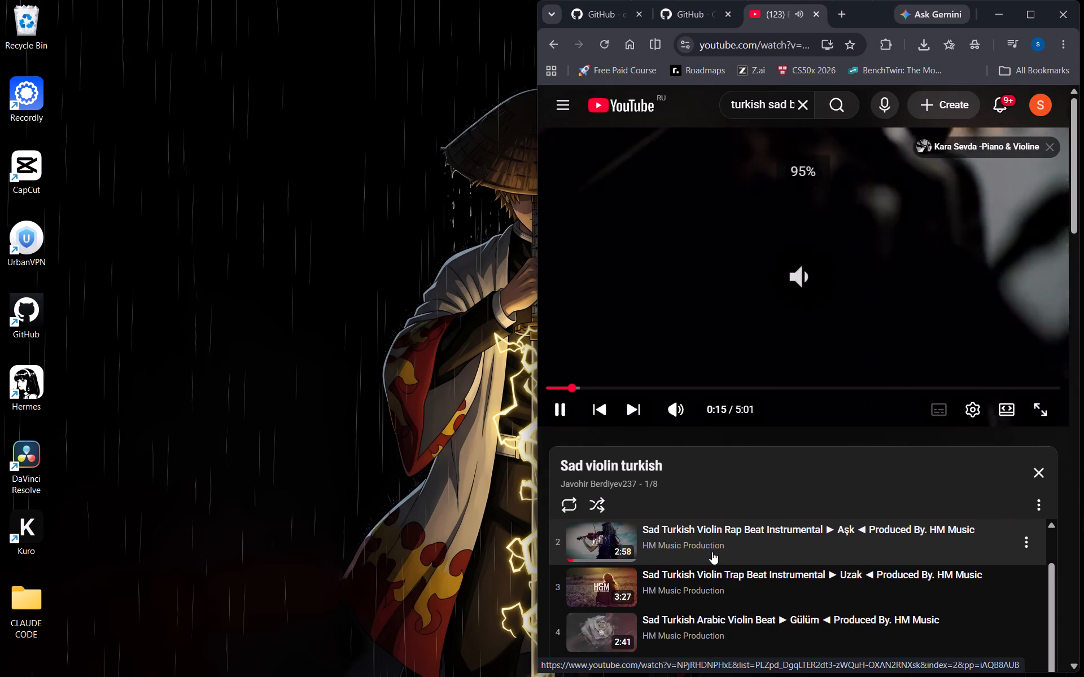
key("Down")
key("Down")
key("Down")
key("l")
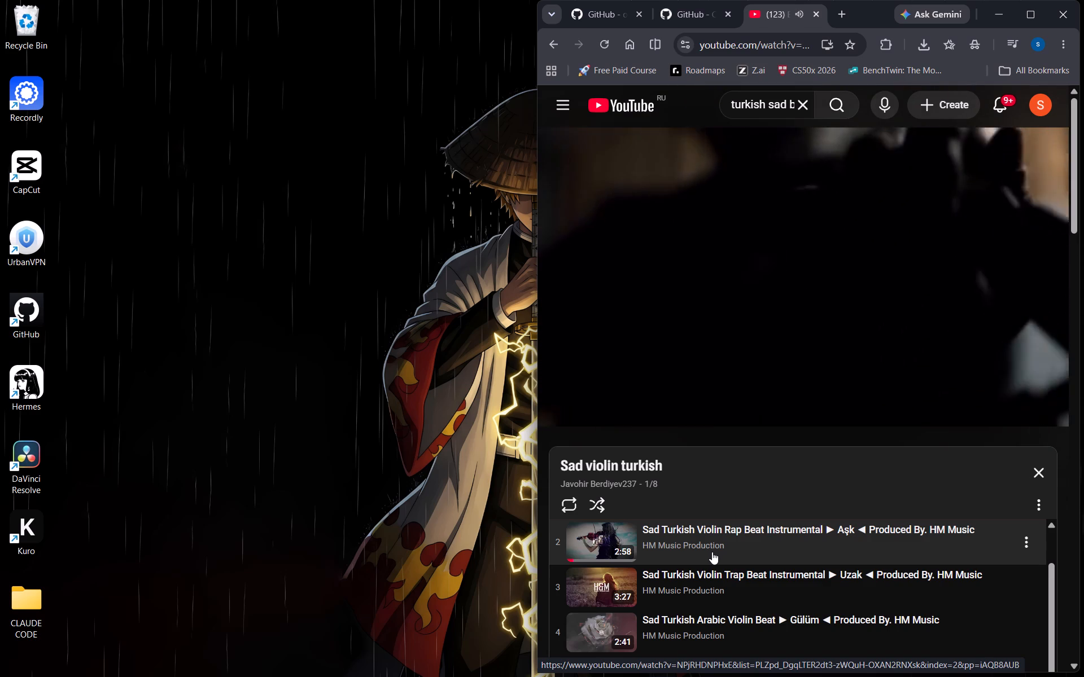
Play "Sad Turkish Arabic Violin Beat ► Gülüm" from the playlist and skip ahead 20 seconds to sample it.
scroll(712, 544, "down", 1)
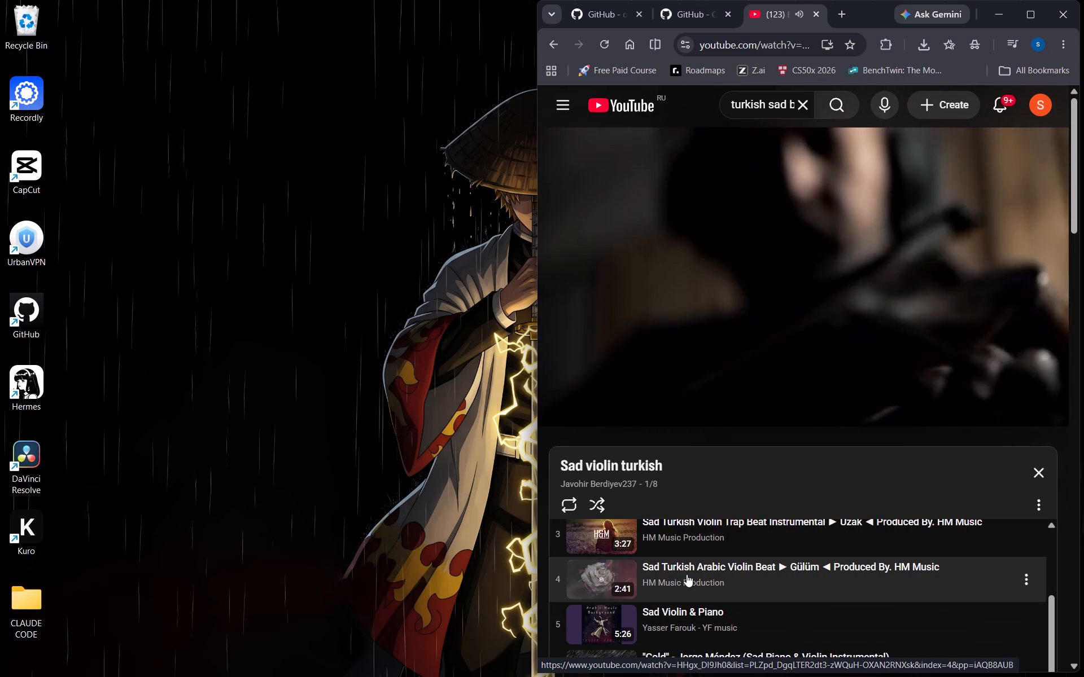
left_click(686, 575)
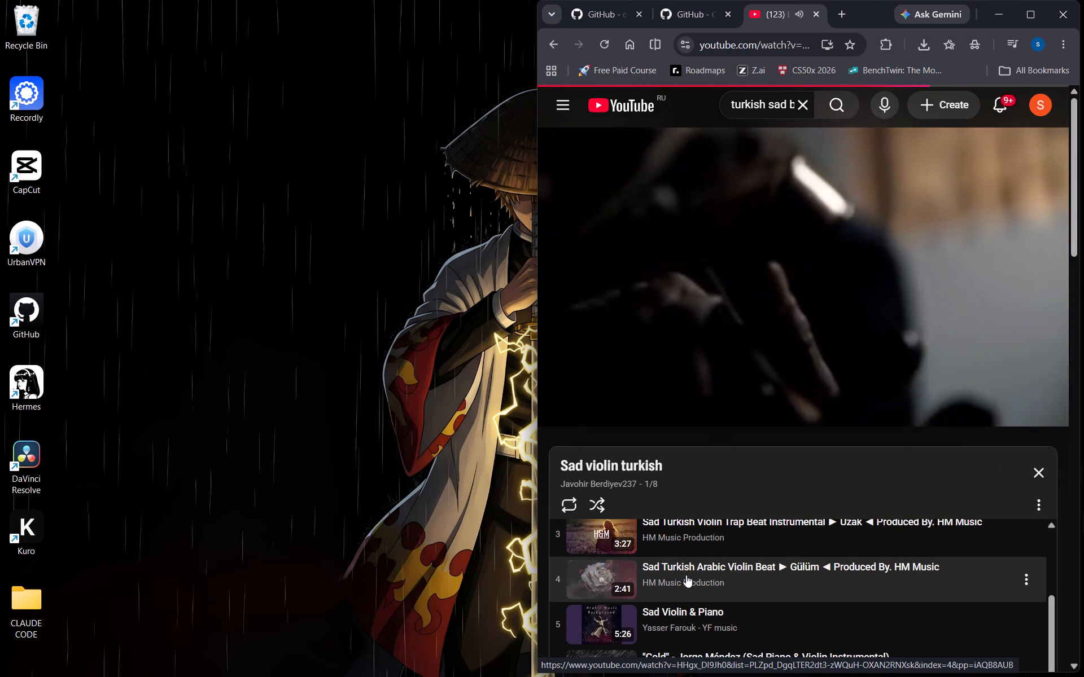
scroll(686, 575, "down", 1)
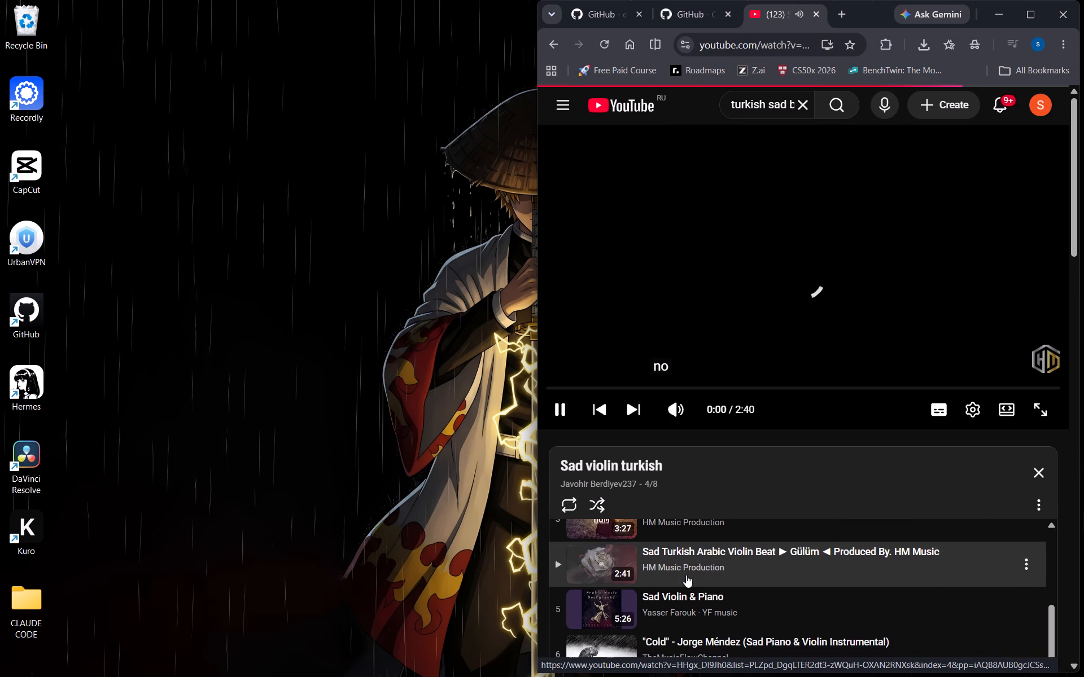
scroll(686, 575, "down", 1)
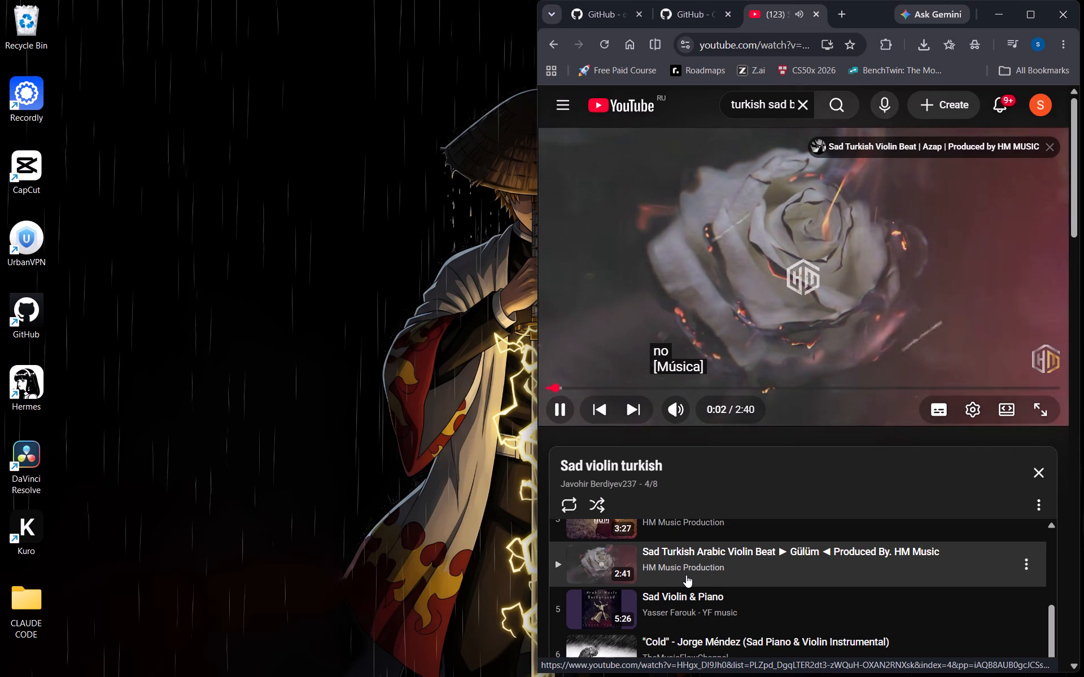
key("l")
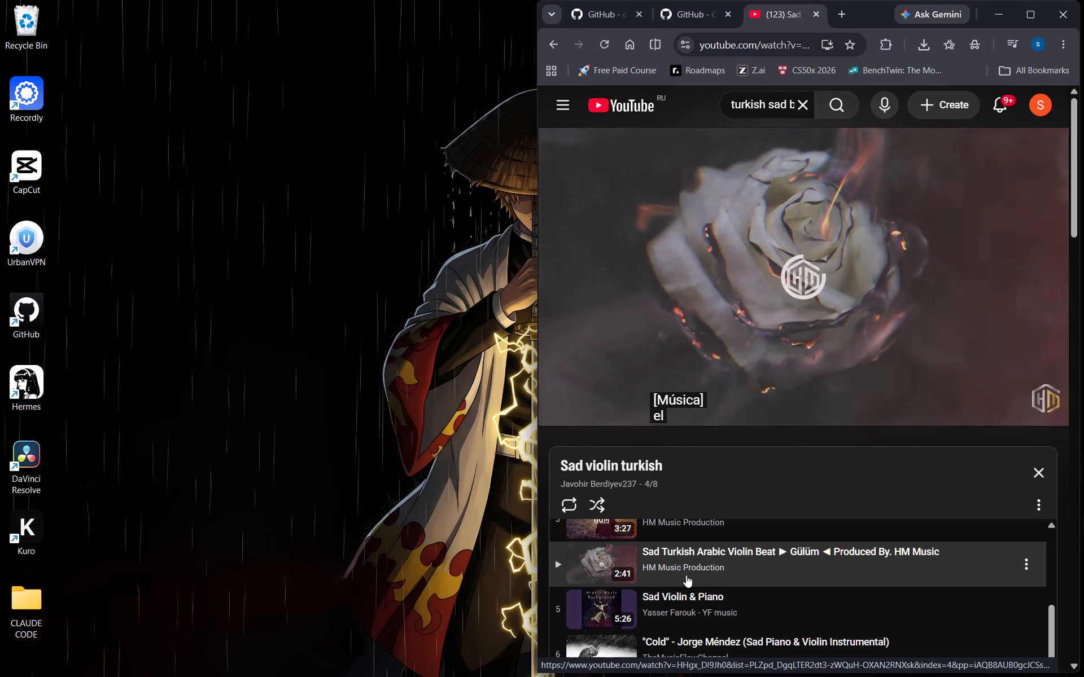
key("l")
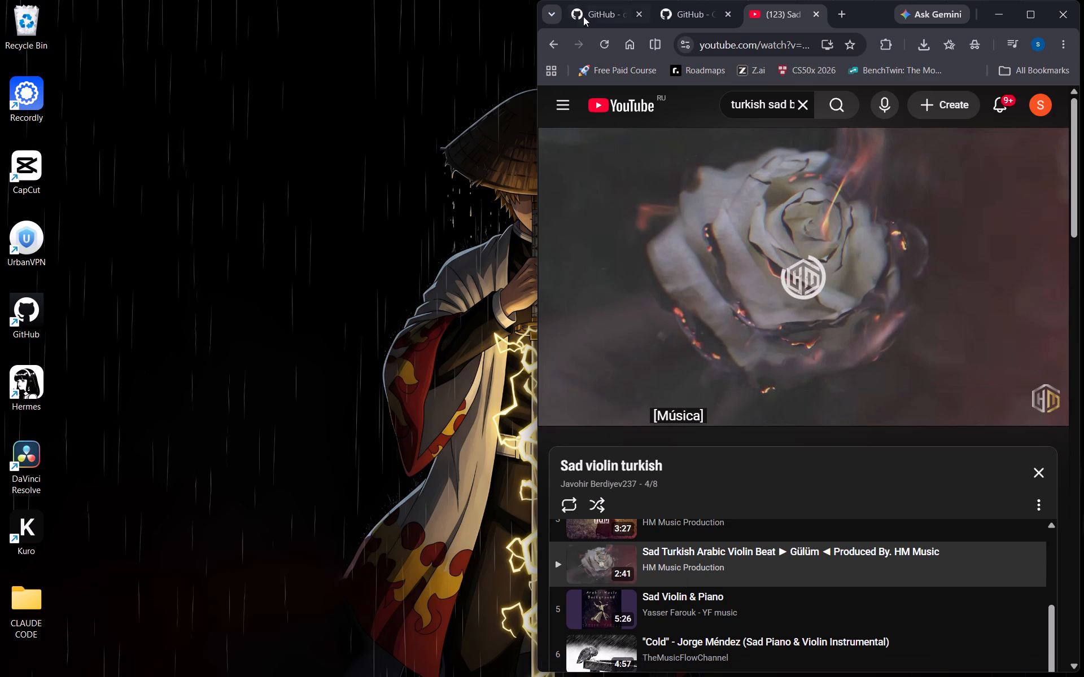
Return to the EZEL track and skip ahead to 0:15, then open "Sad Turkish Violin Rap Beat Instrumental ► Aşk".
left_click(556, 38)
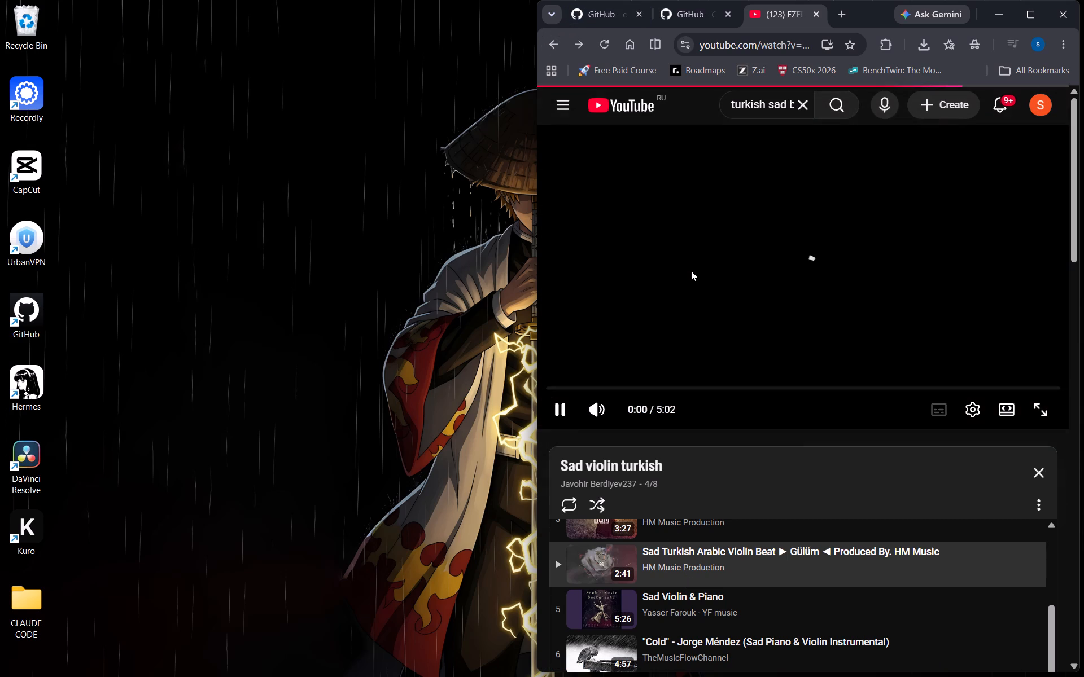
scroll(691, 271, "down", 1)
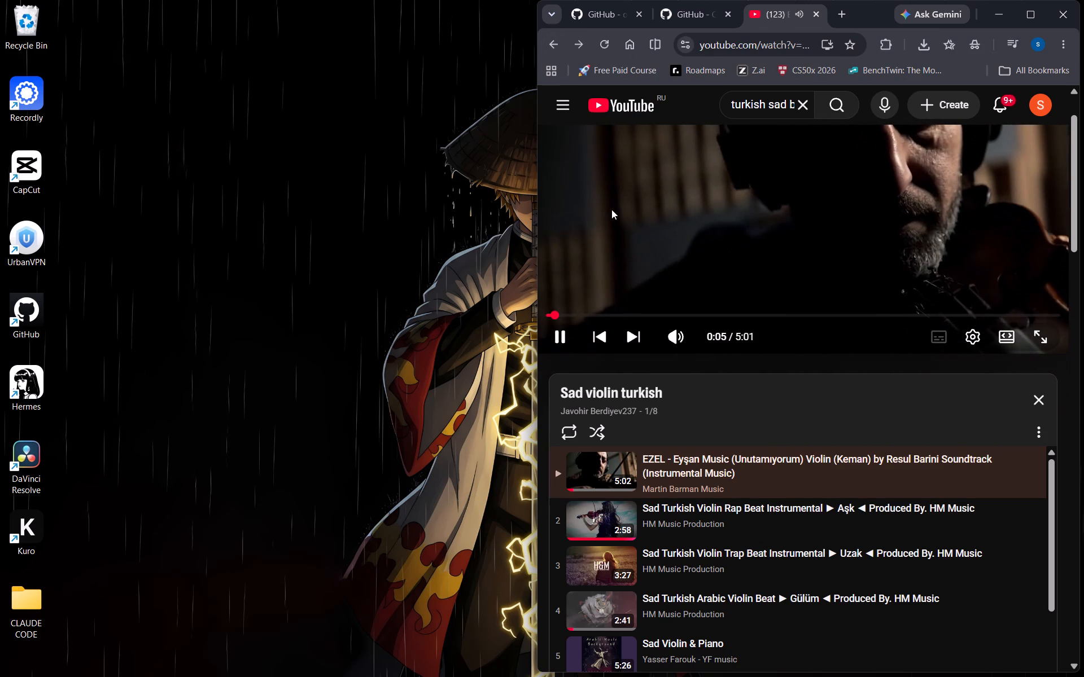
key("l")
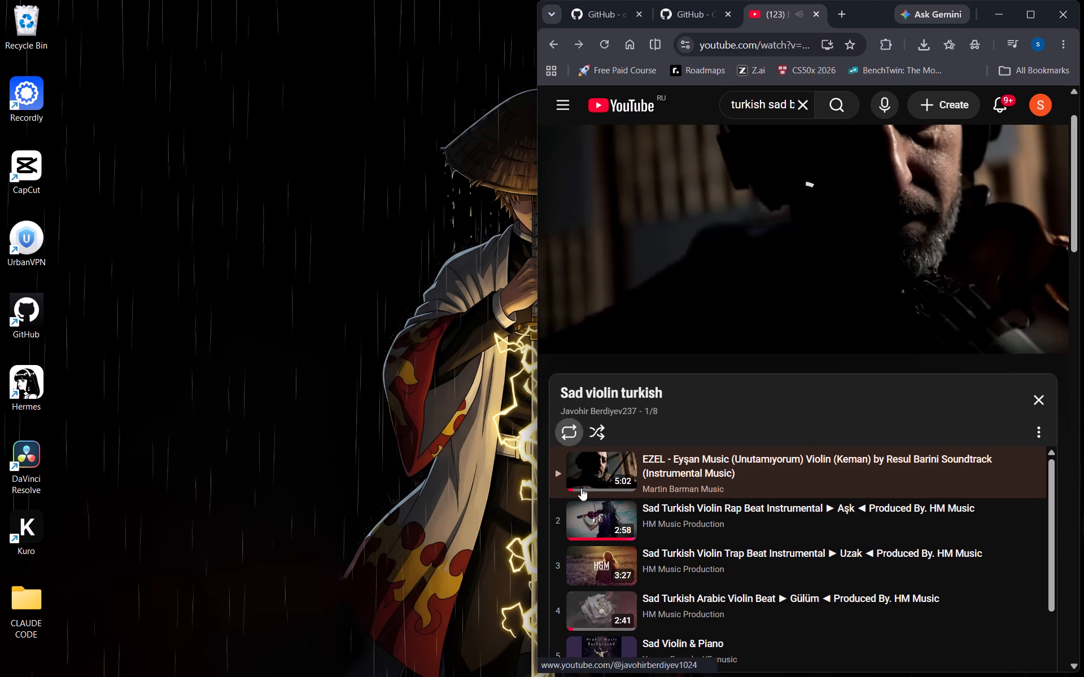
left_click(650, 505)
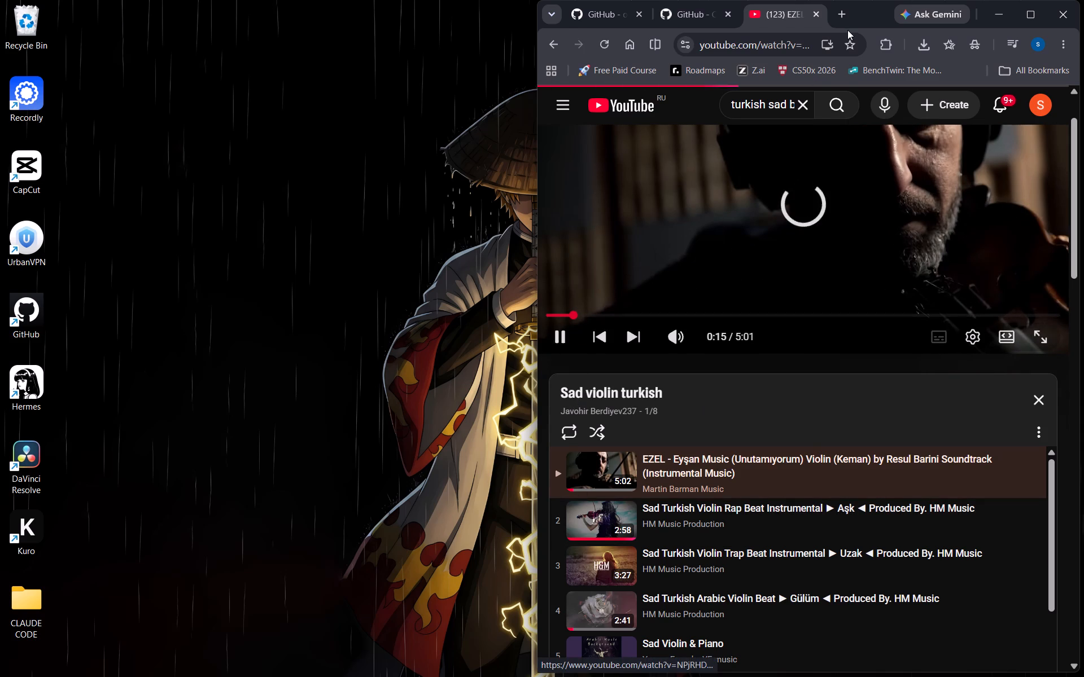
Search Google for "yt to mp3" in a new browser tab.
left_click(836, 3)
left_click(838, 11)
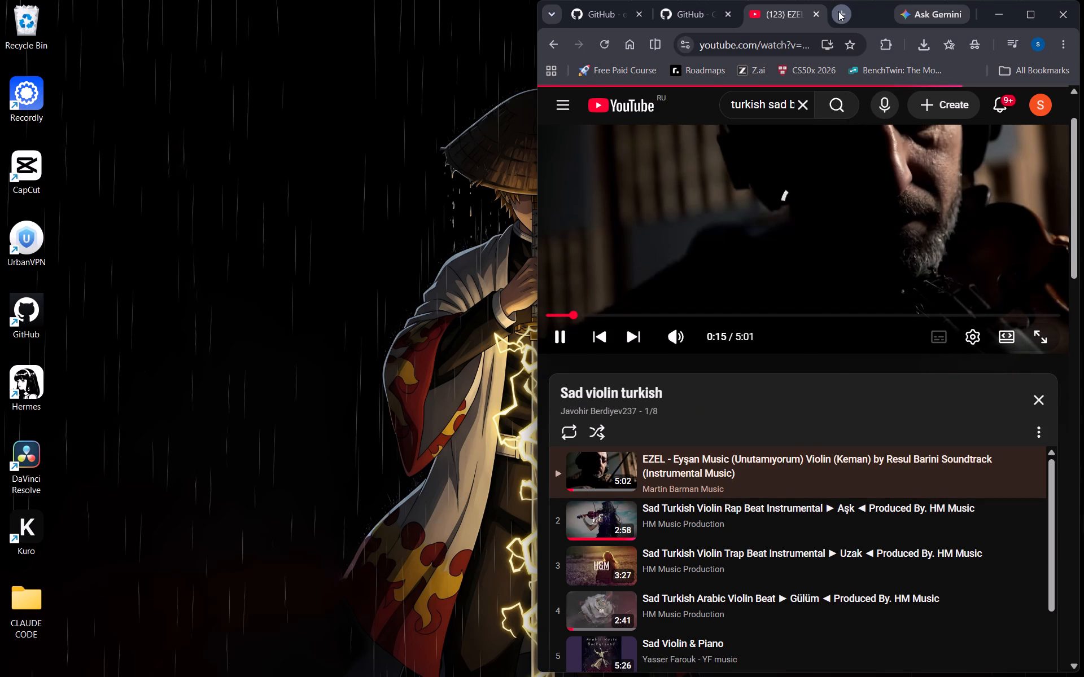
type("yt to")
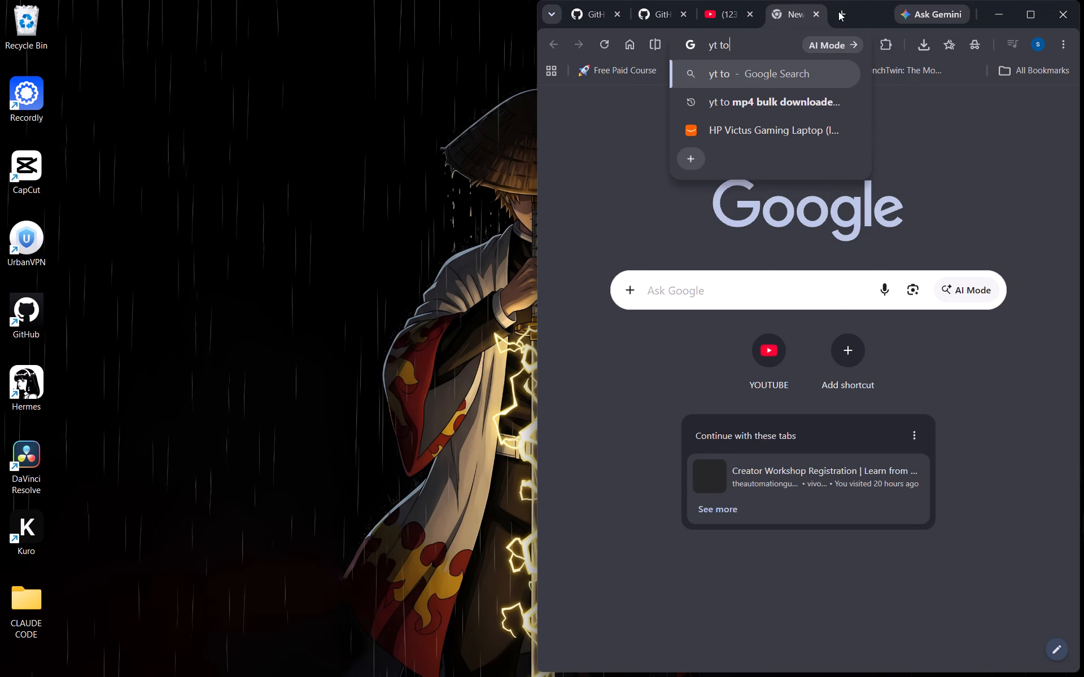
key("space")
type("mp3")
key("Return")
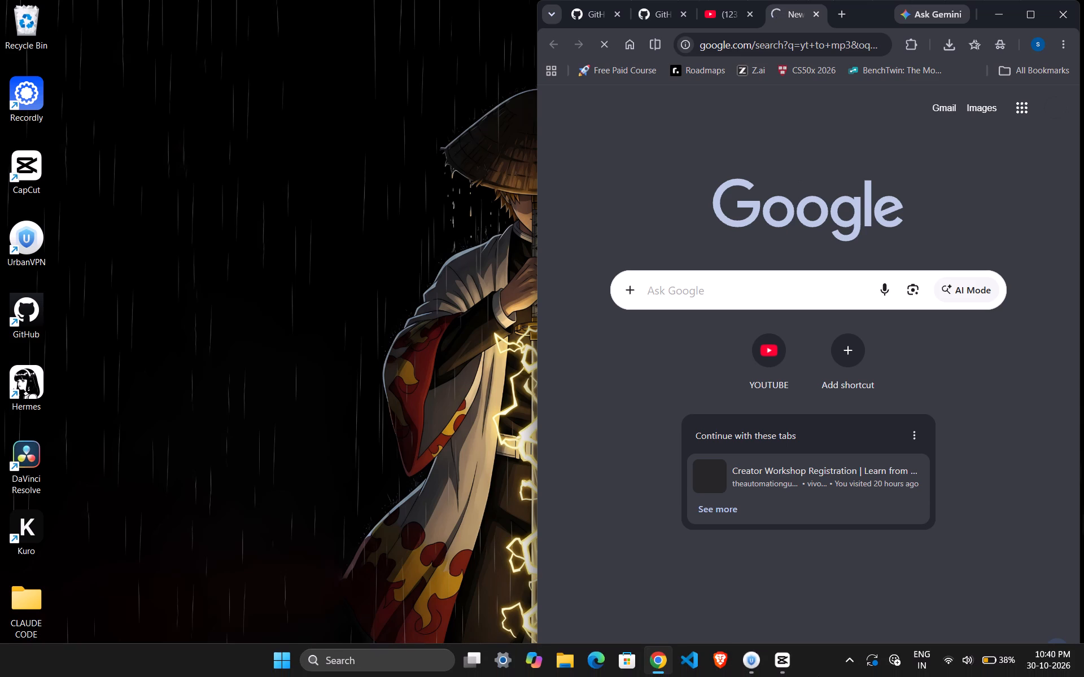
Switch to CapCut to view the auto captions options of the "ft. Adiya" project, and minimize it again.
left_click(788, 657)
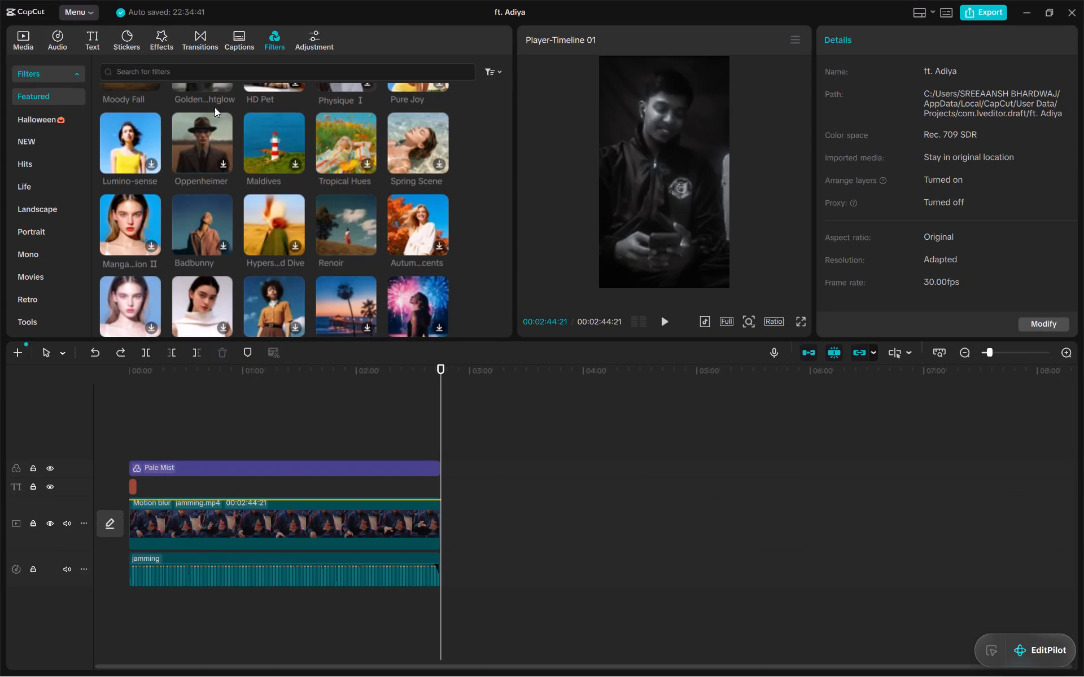
left_click(241, 43)
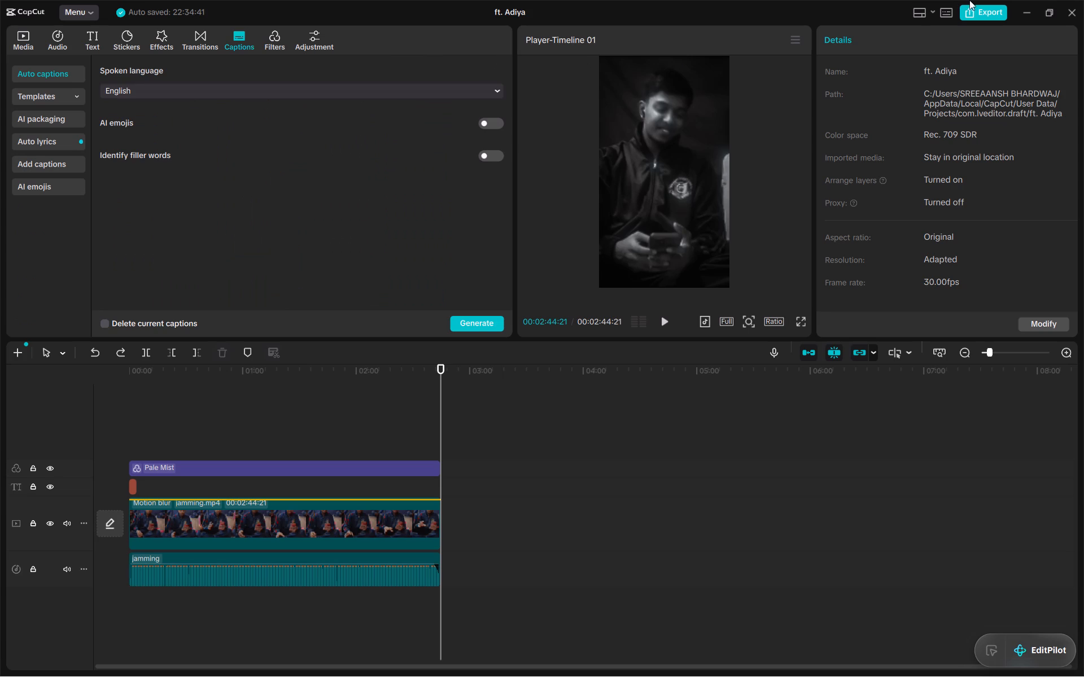
left_click(1025, 3)
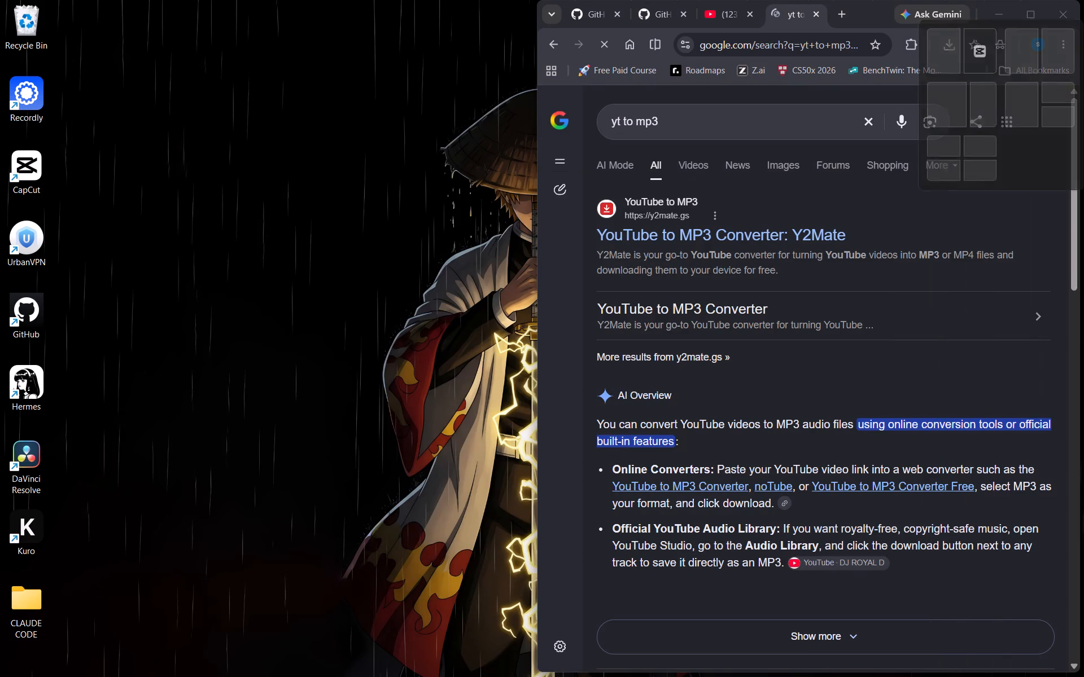
Open the "YouTube to MP3 Converter: Y2Mate" search result.
left_click(720, 244)
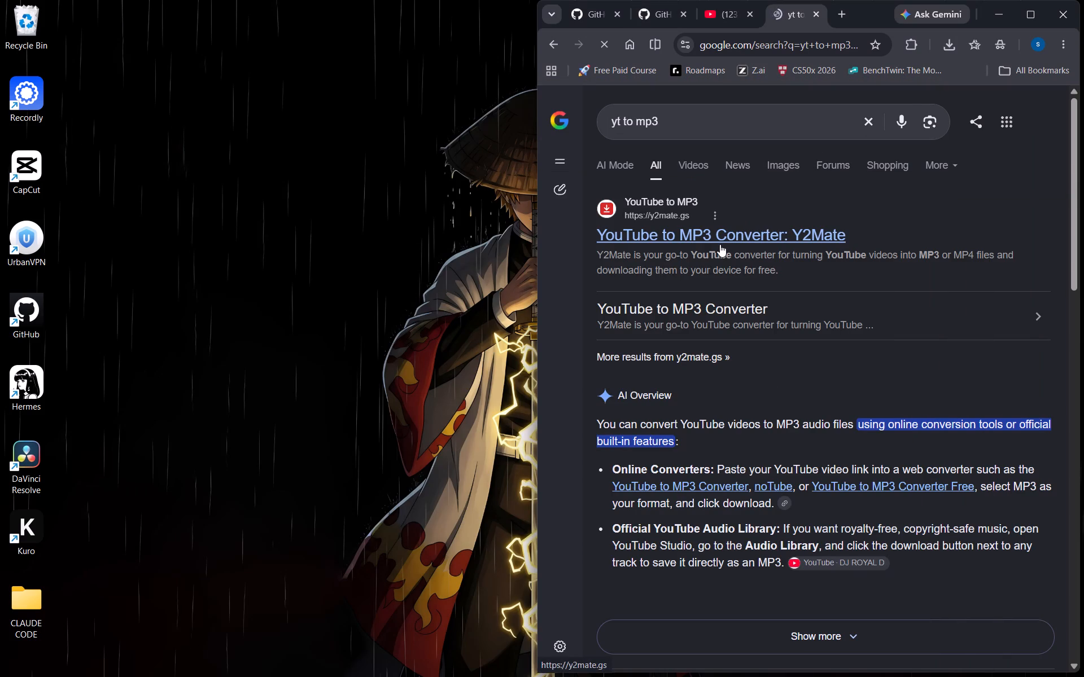
Return to the YouTube Aşk video, toggle its playback and look through the playlist and related videos.
left_click(736, 23)
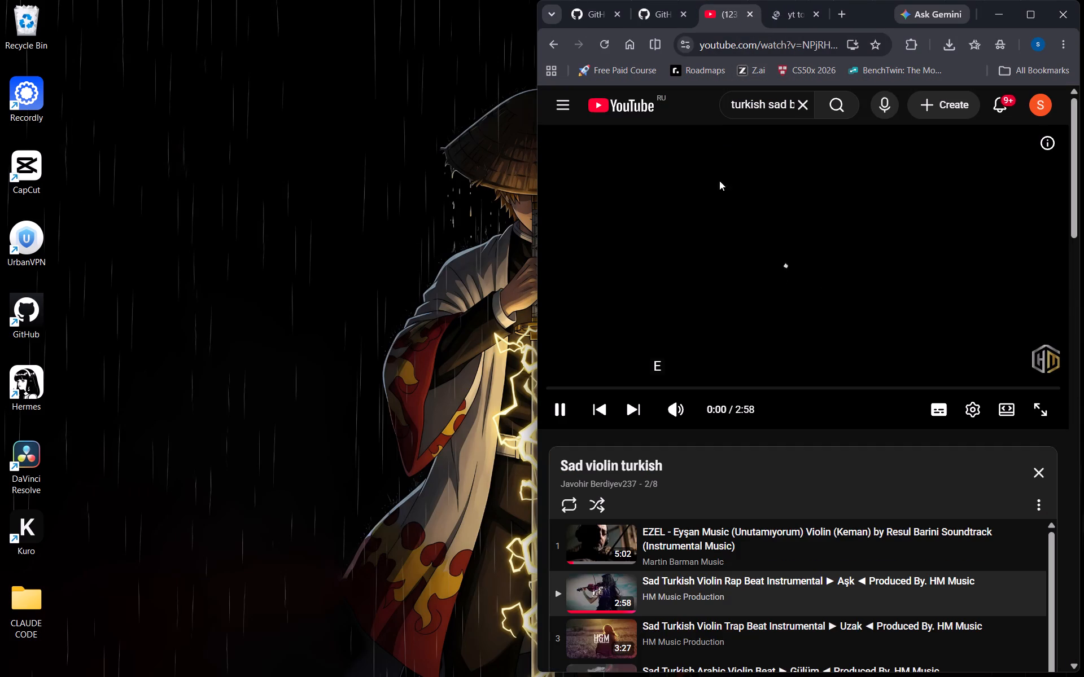
left_click(715, 253)
left_click(715, 253)
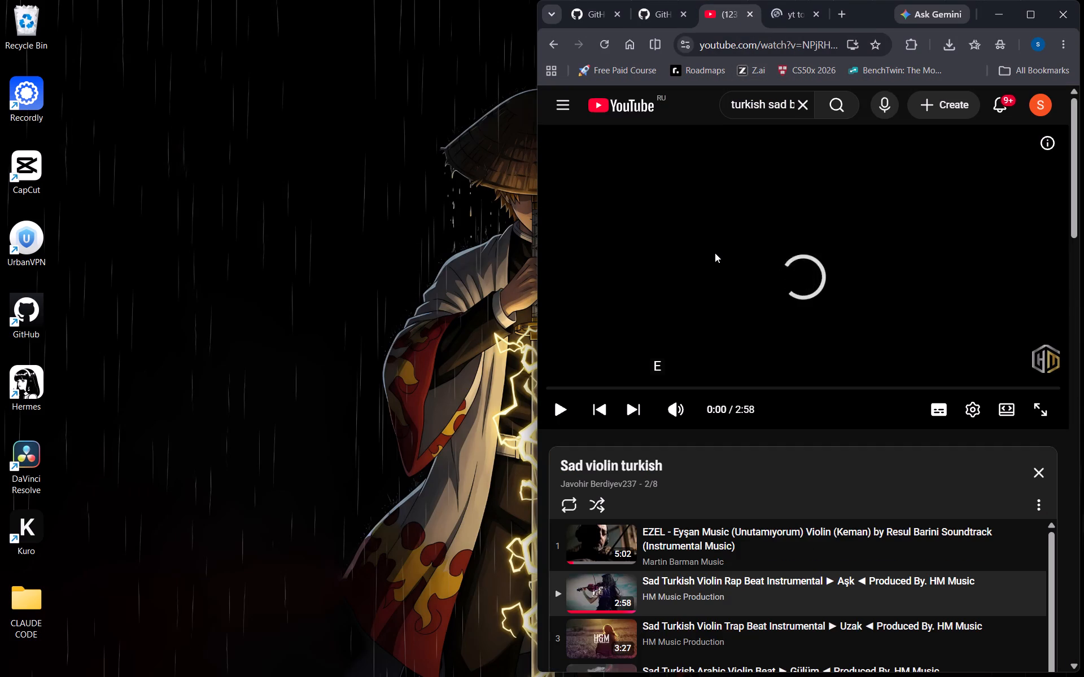
scroll(715, 253, "down", 5)
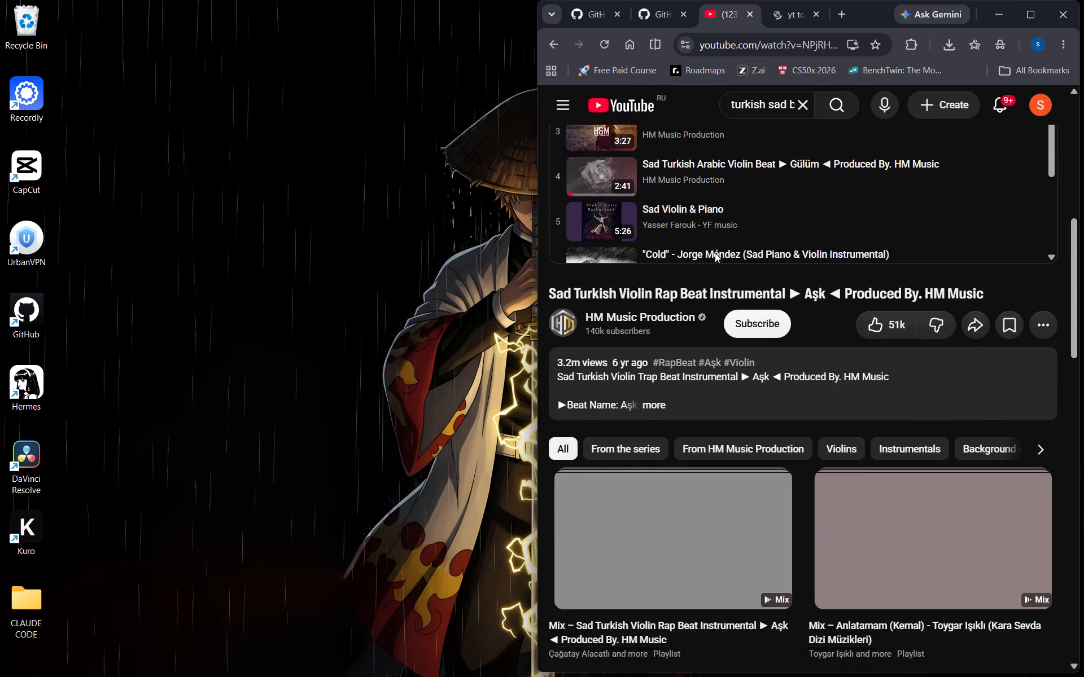
scroll(715, 253, "down", 4)
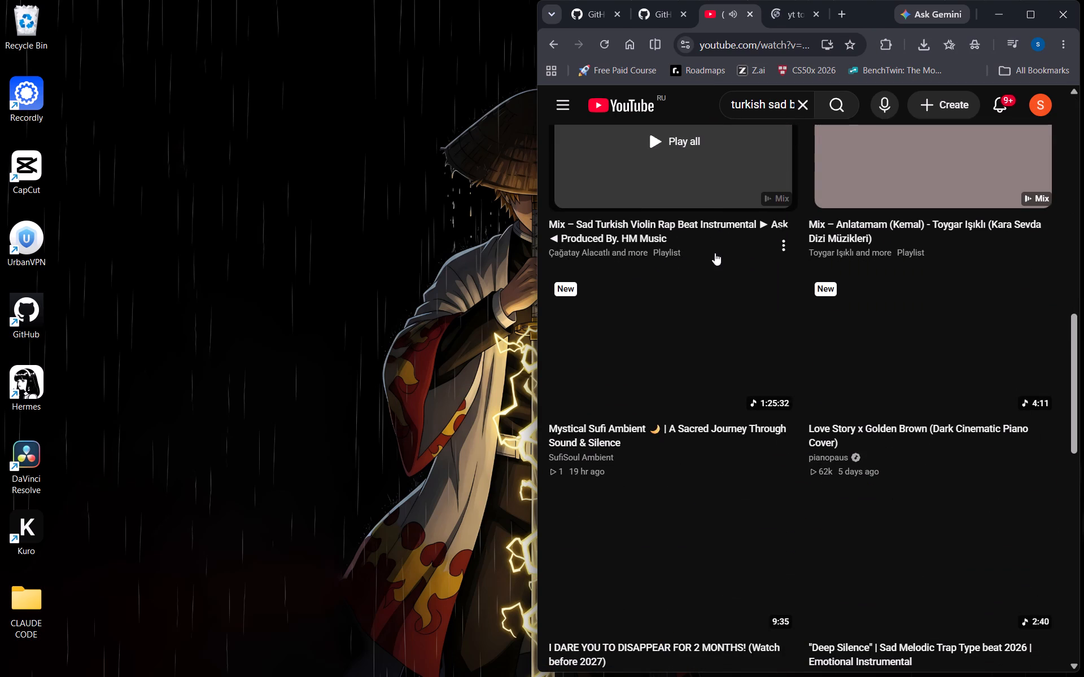
Return to the Aşk video's player, raise its playback volume, and open the system quick settings showing the sound level.
scroll(715, 253, "up", 2)
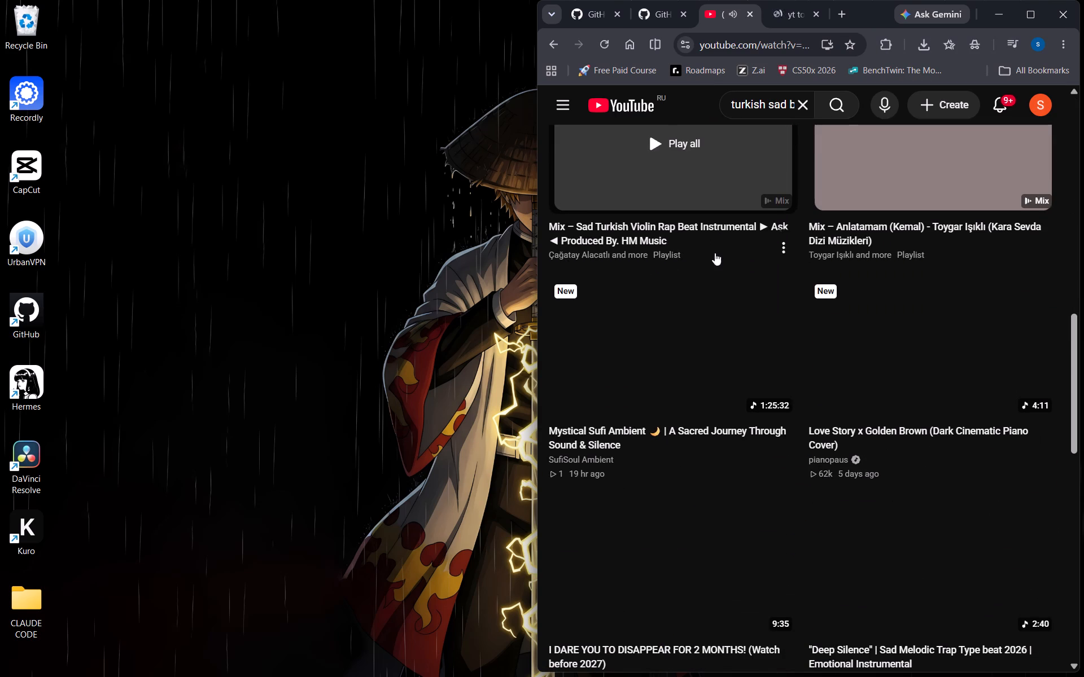
scroll(715, 253, "up", 14)
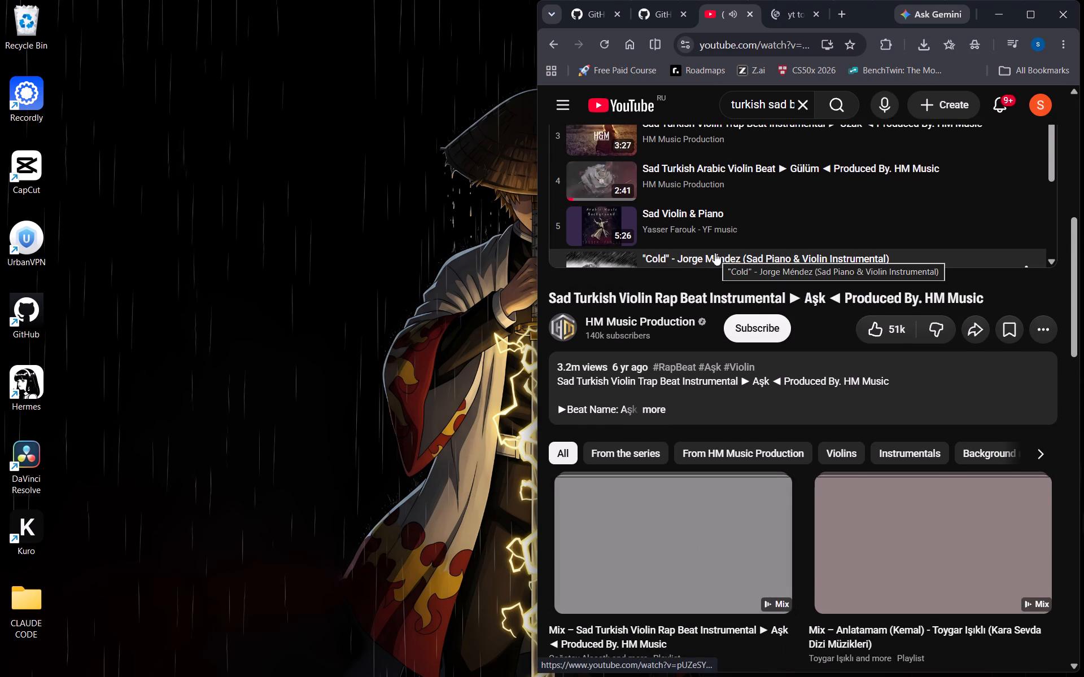
scroll(797, 166, "up", 5)
scroll(935, 355, "up", 5)
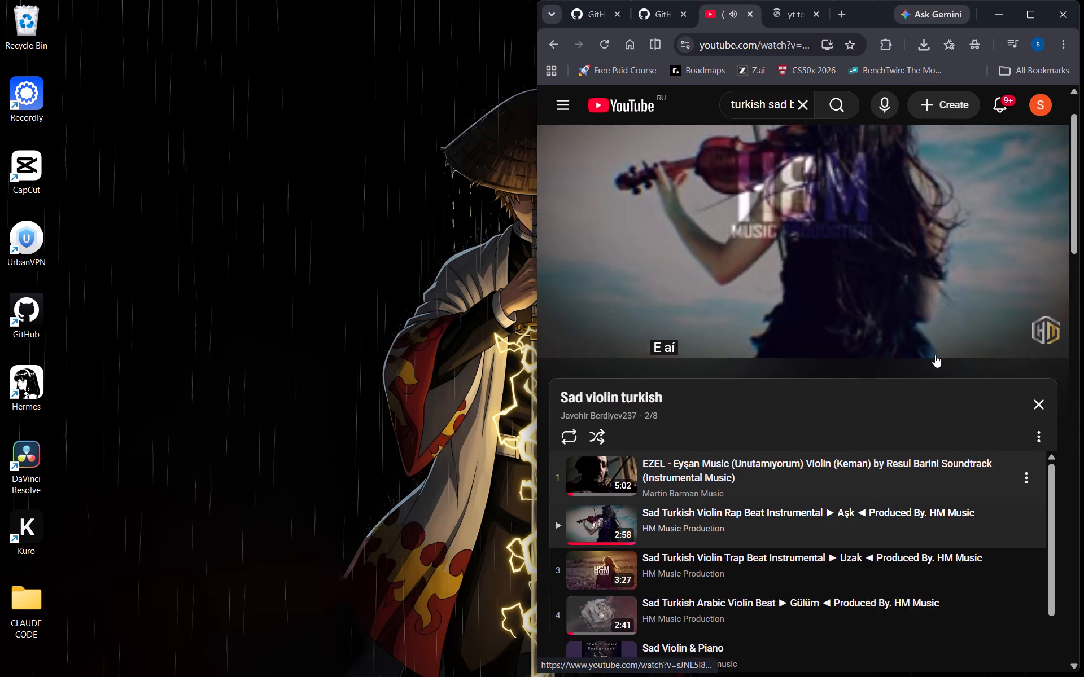
scroll(882, 267, "up", 4)
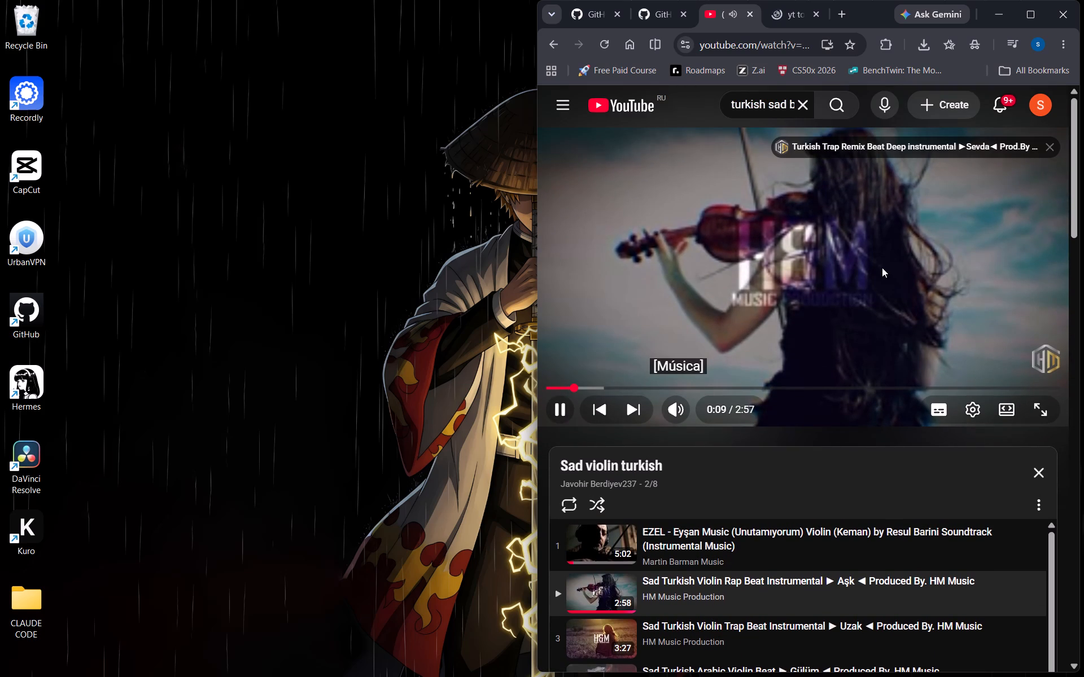
key("Up")
key("Up")
key("Up")
key("Up")
key("Up")
key("Up")
key("Up")
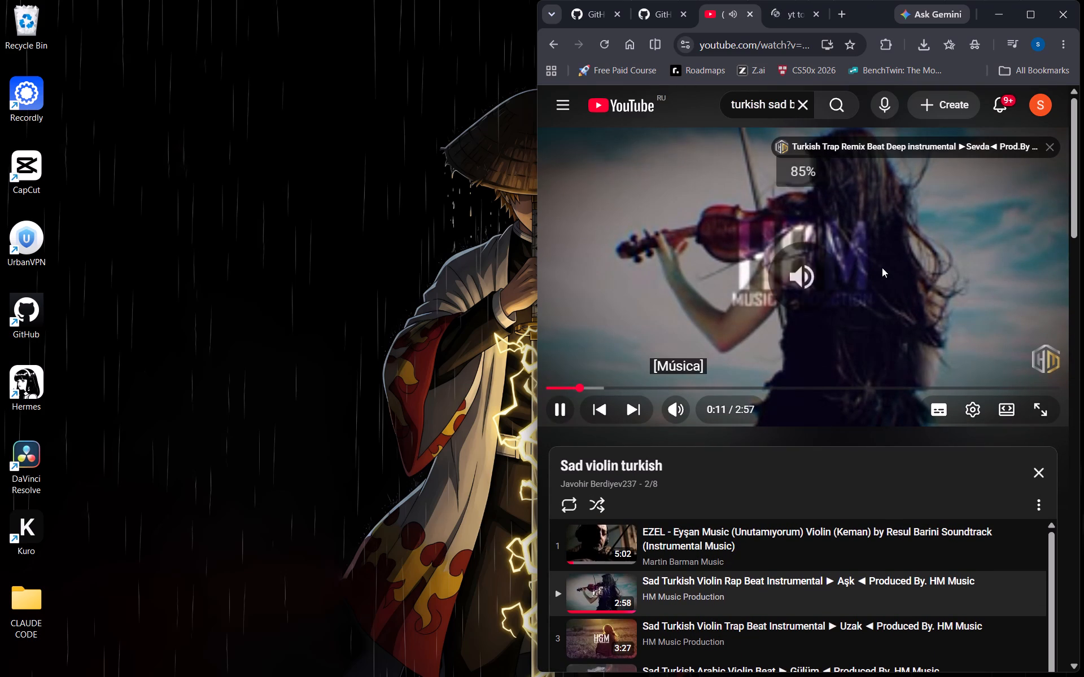
key("Up")
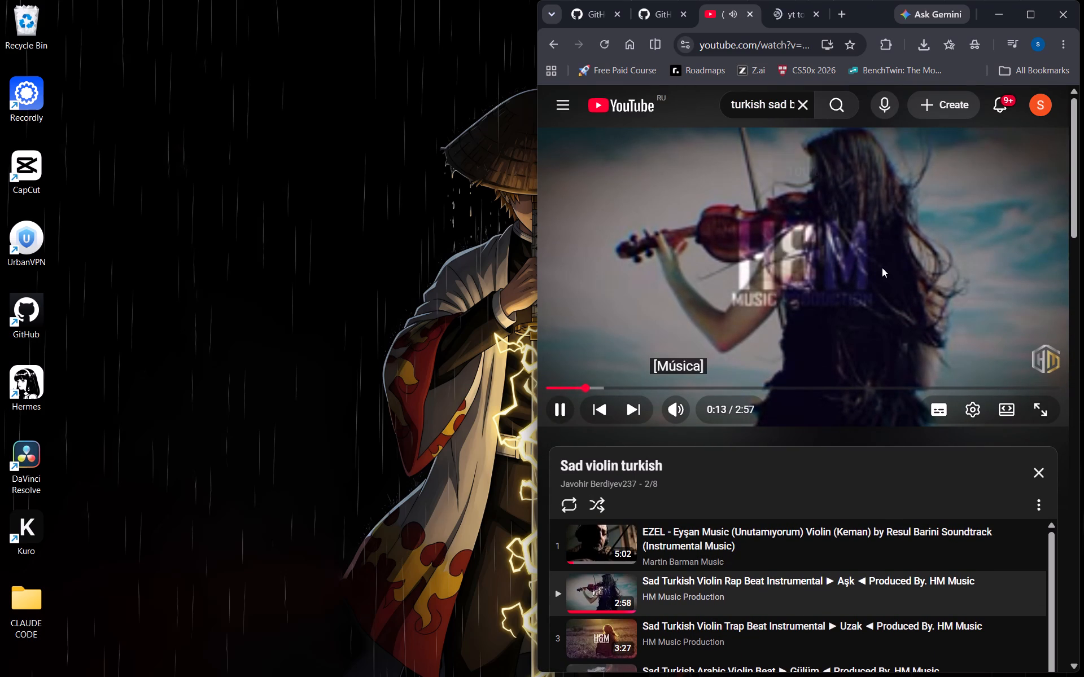
left_click(945, 664)
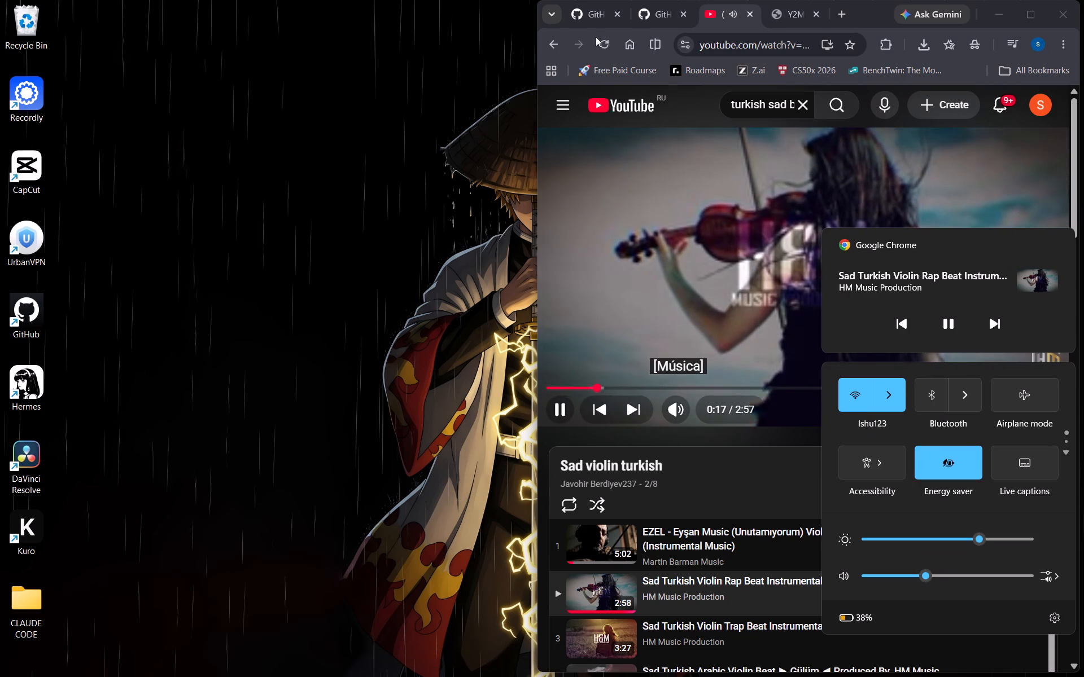
Go back to the earlier YouTube background music search results and close the Aşk video's mini player.
left_click(558, 45)
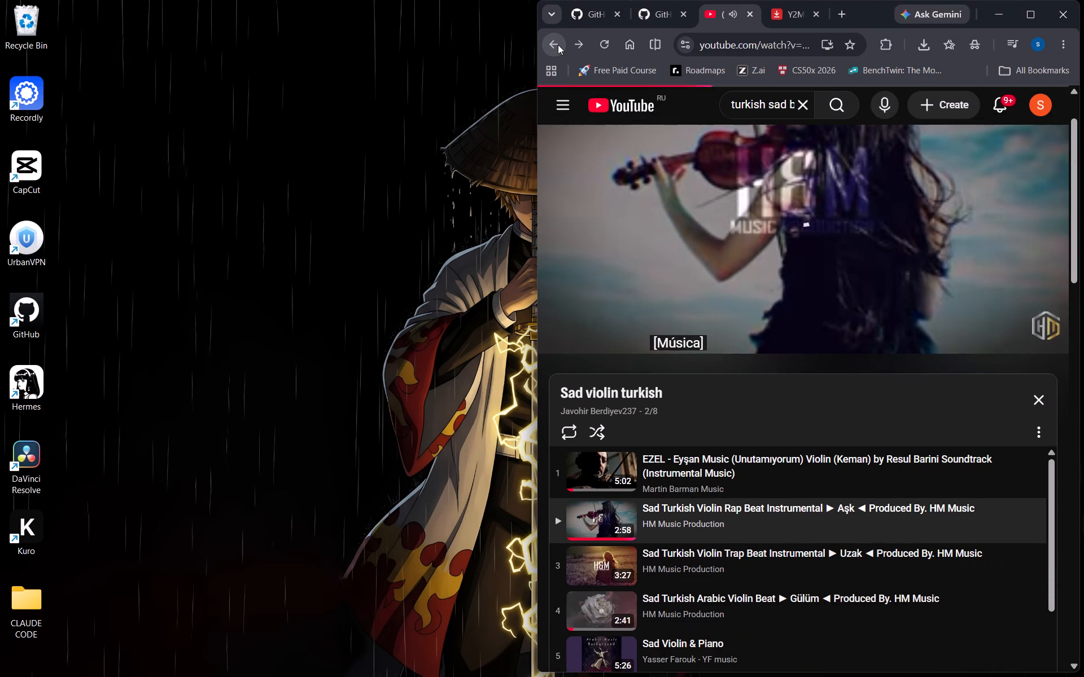
left_click(558, 45)
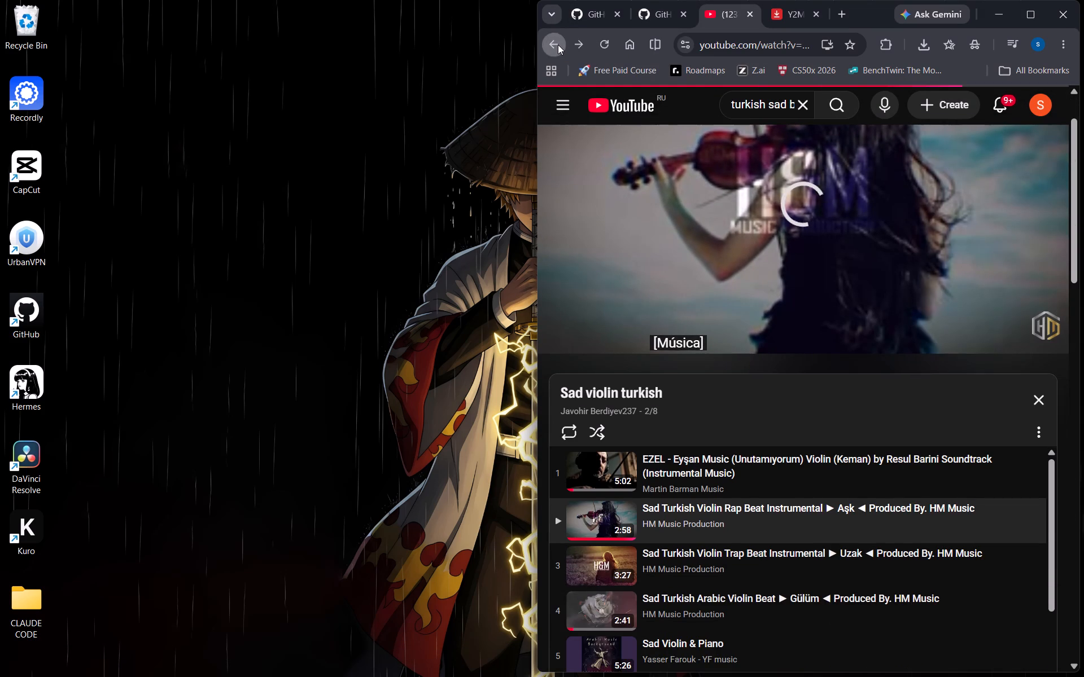
left_click(558, 45)
left_click(558, 45)
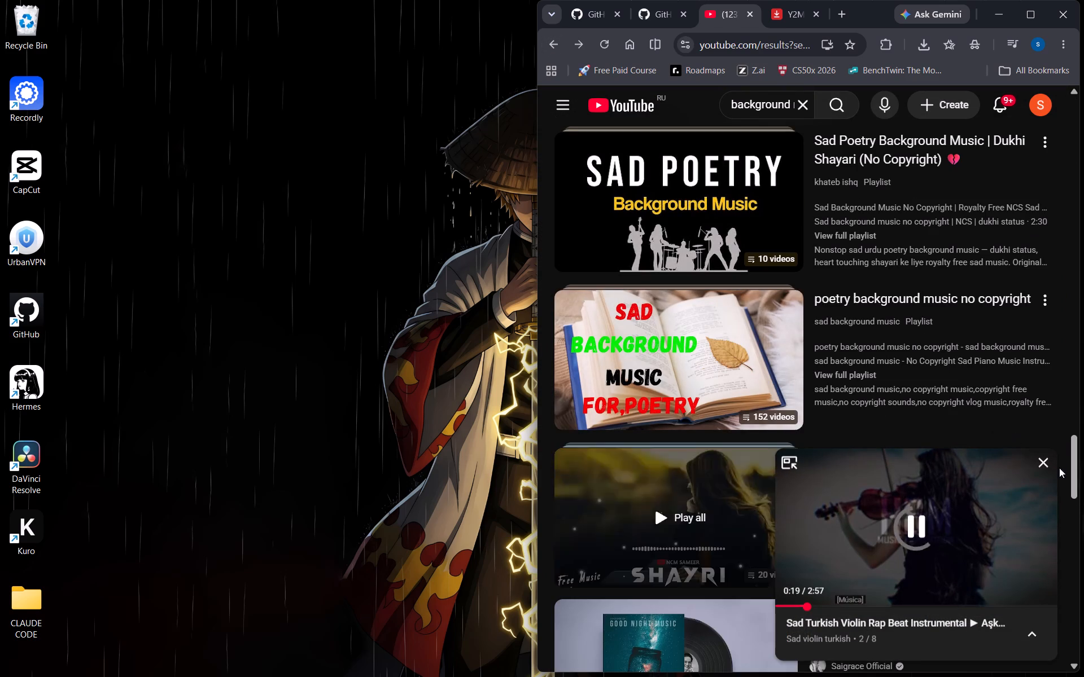
left_click(1039, 468)
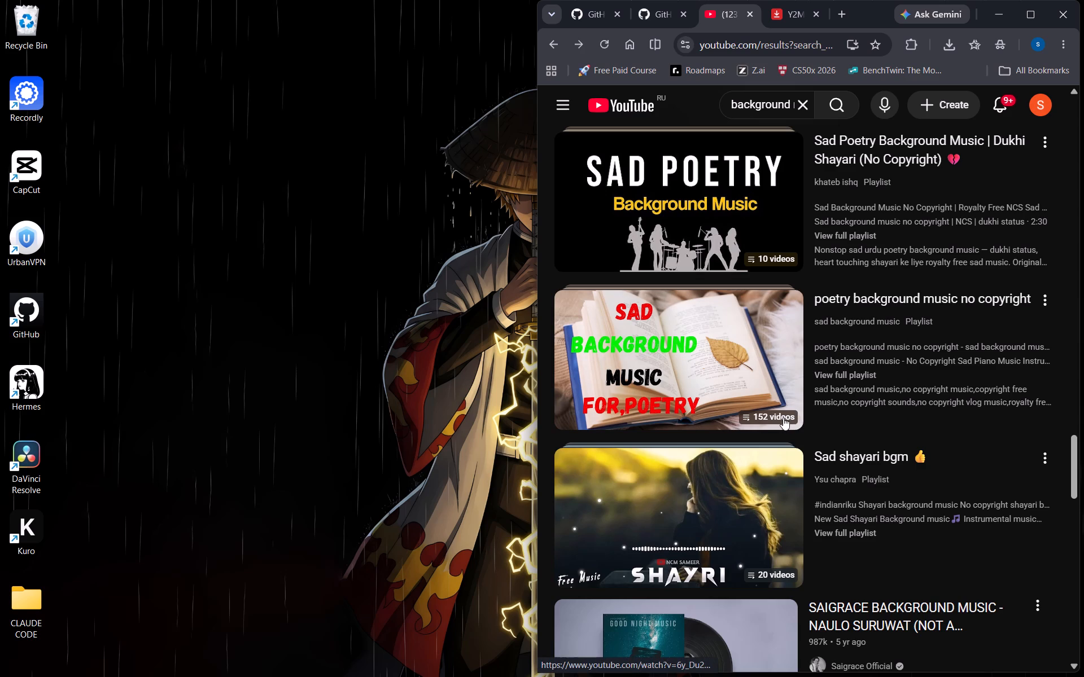
Open the "poetry background music no copyright" playlist from the search results.
left_click(764, 350)
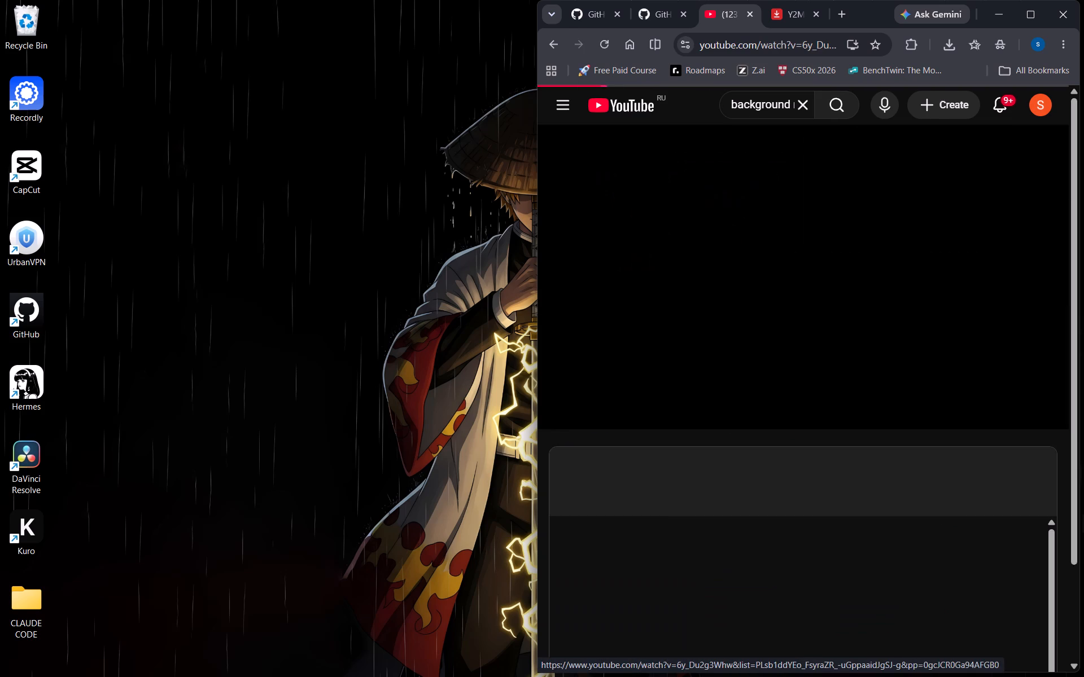
Switch to the Y2Mate converter page and open the system quick settings.
left_click(798, 26)
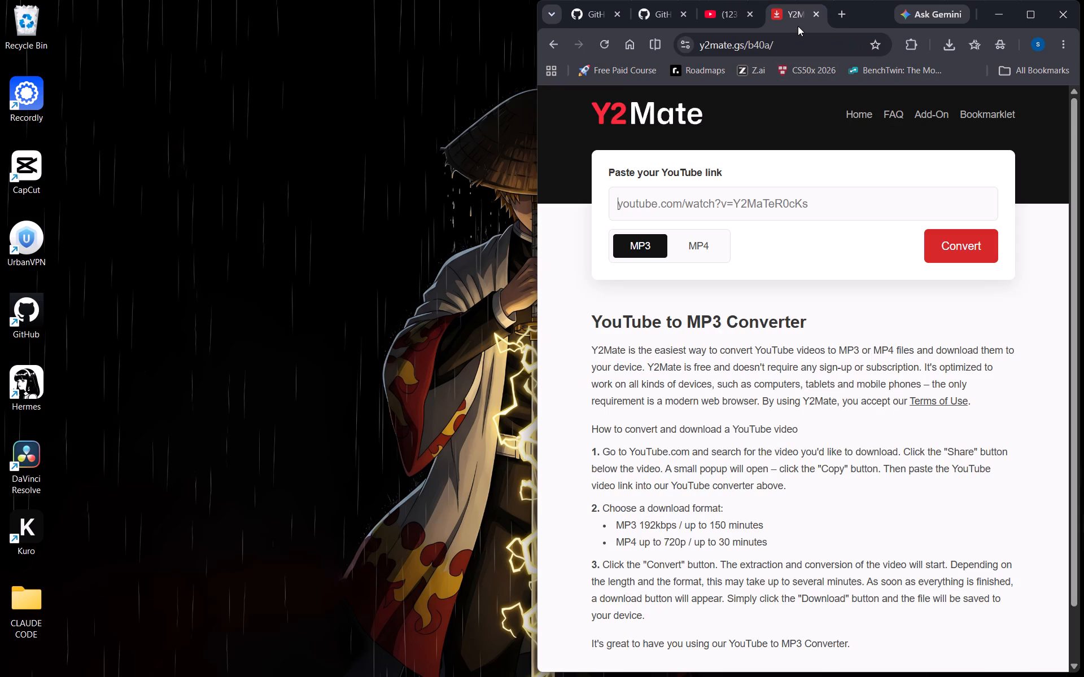
left_click(986, 667)
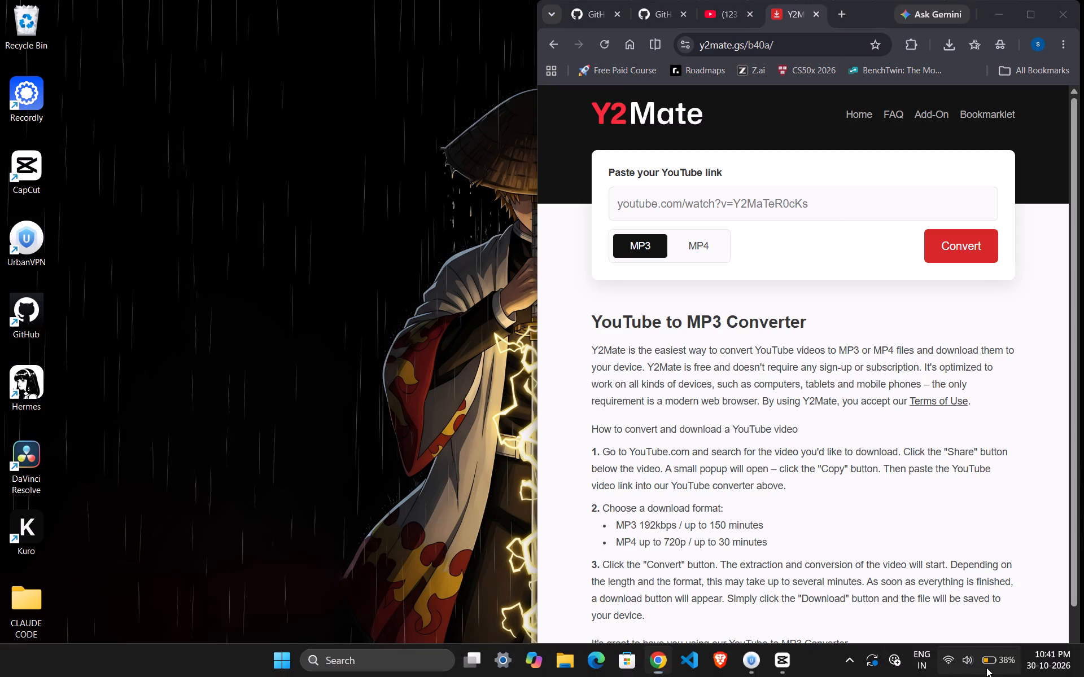
Set the display brightness to roughly one fifth of its range.
left_click(899, 538)
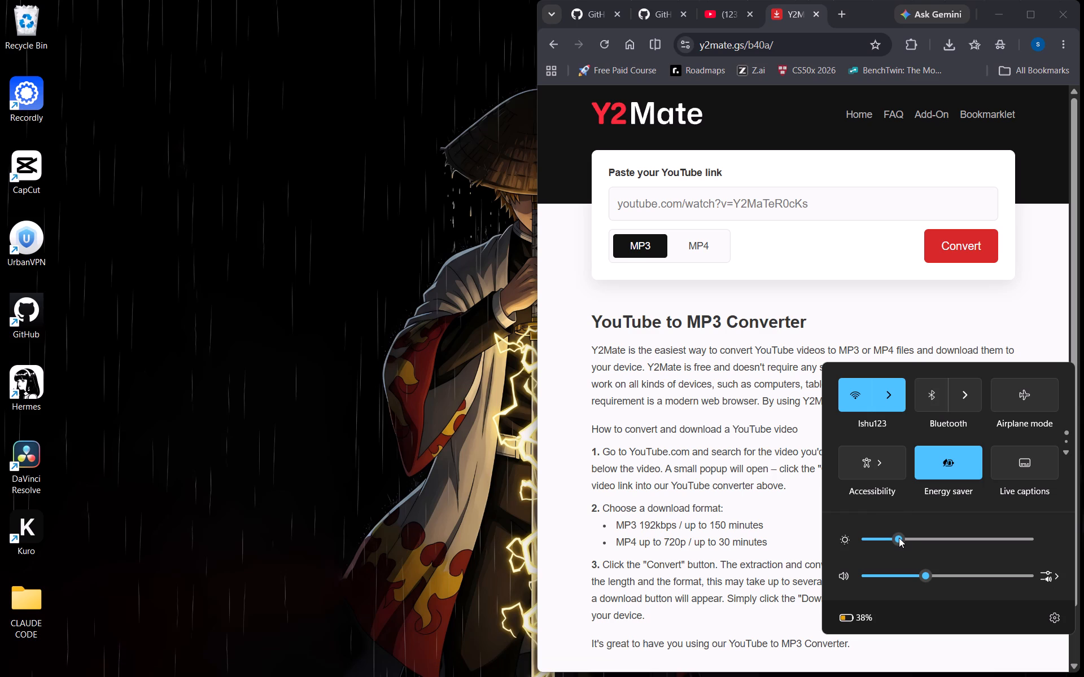
left_click(711, 430)
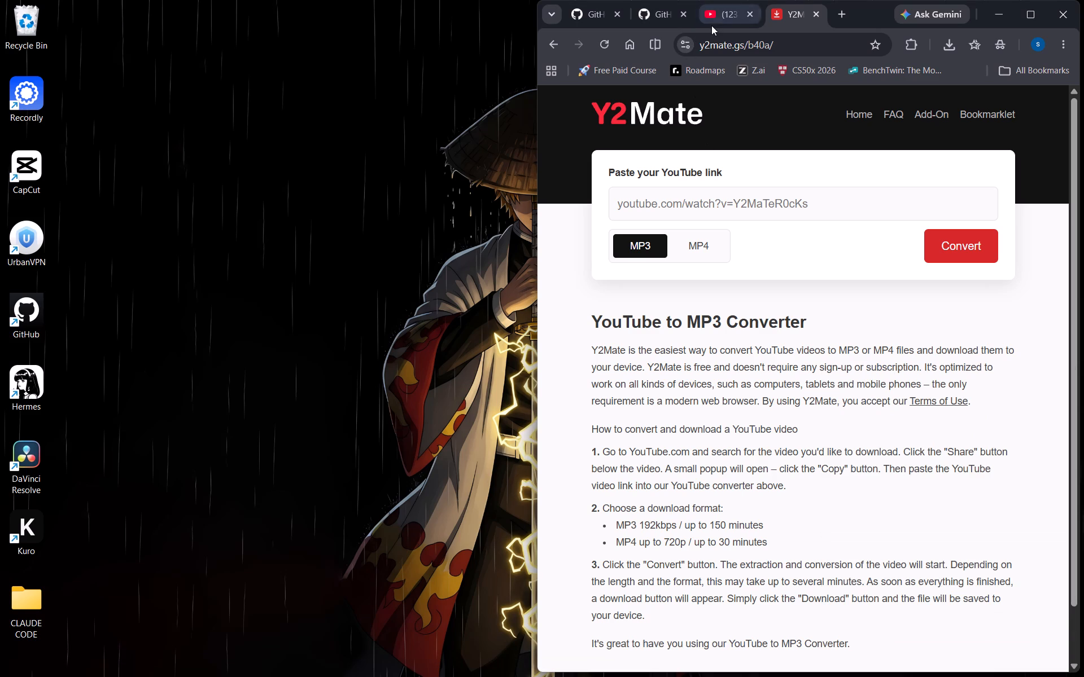
Return to YouTube, skip the "poetry background music no copyright" video to 0:10 and look through its playlist and recommendations.
left_click(713, 25)
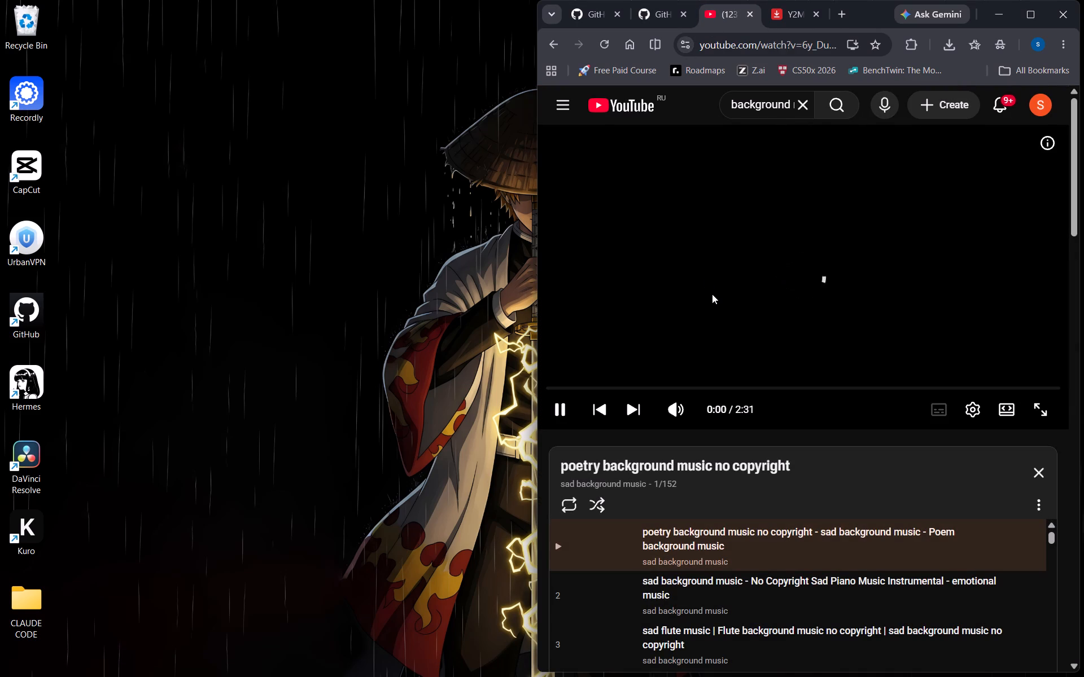
key("l")
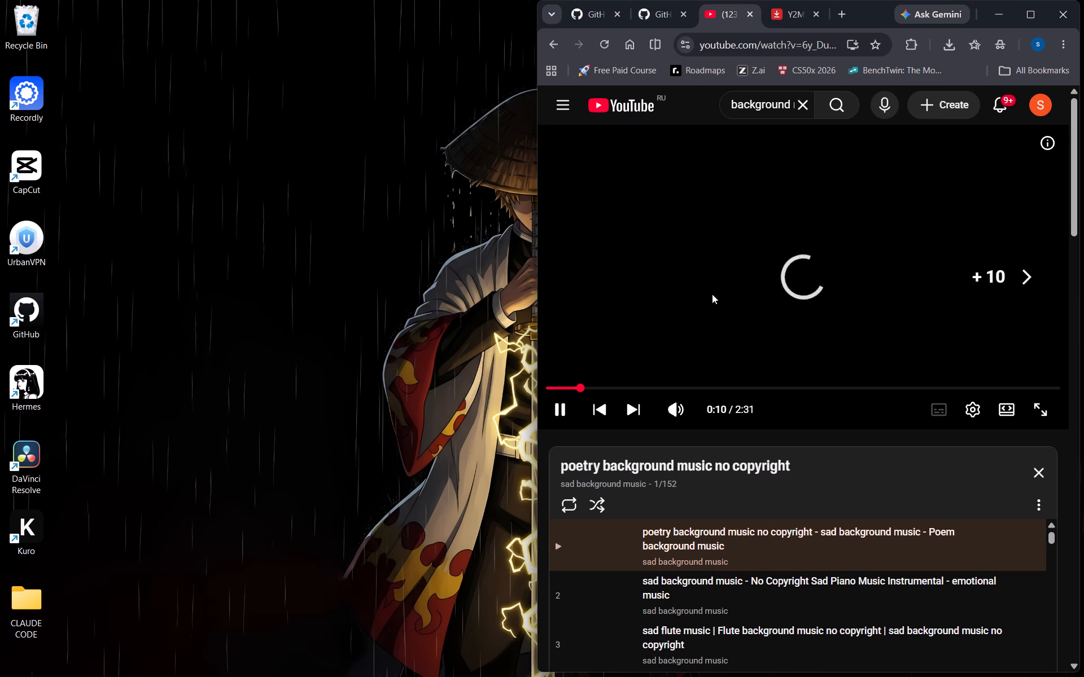
scroll(712, 294, "down", 4)
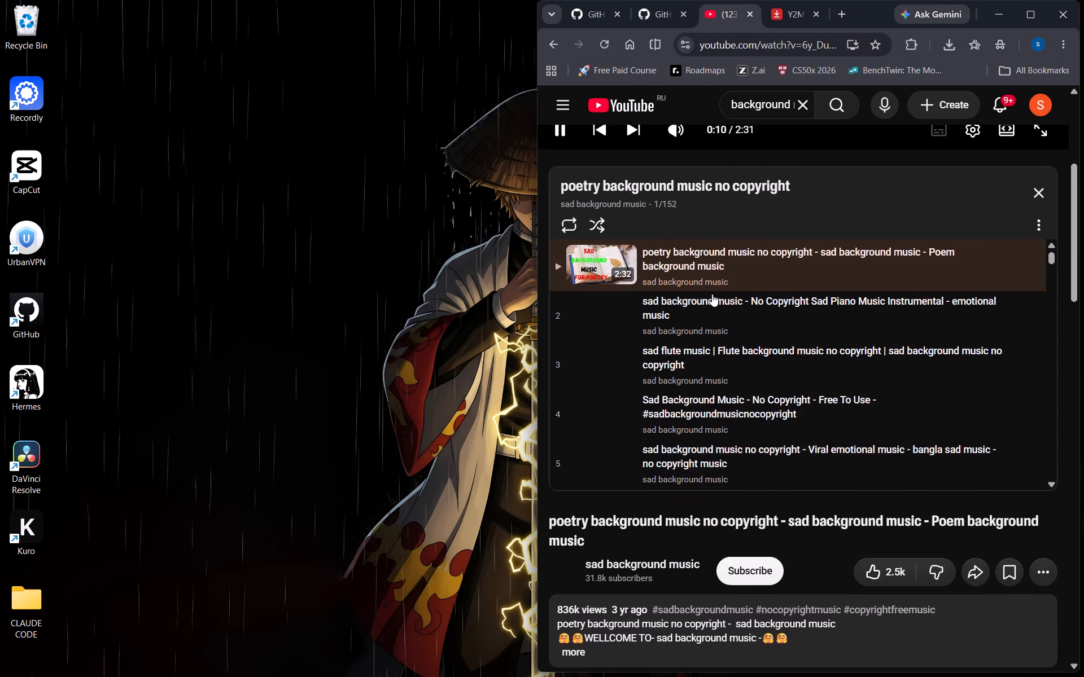
scroll(712, 294, "down", 6)
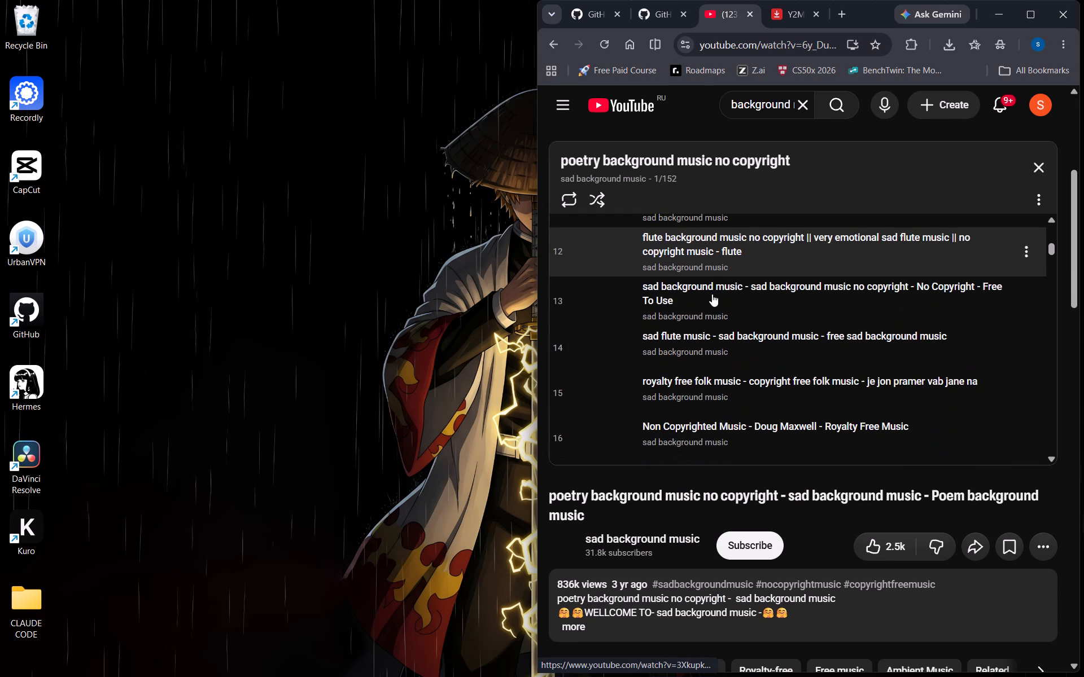
scroll(677, 486, "down", 6)
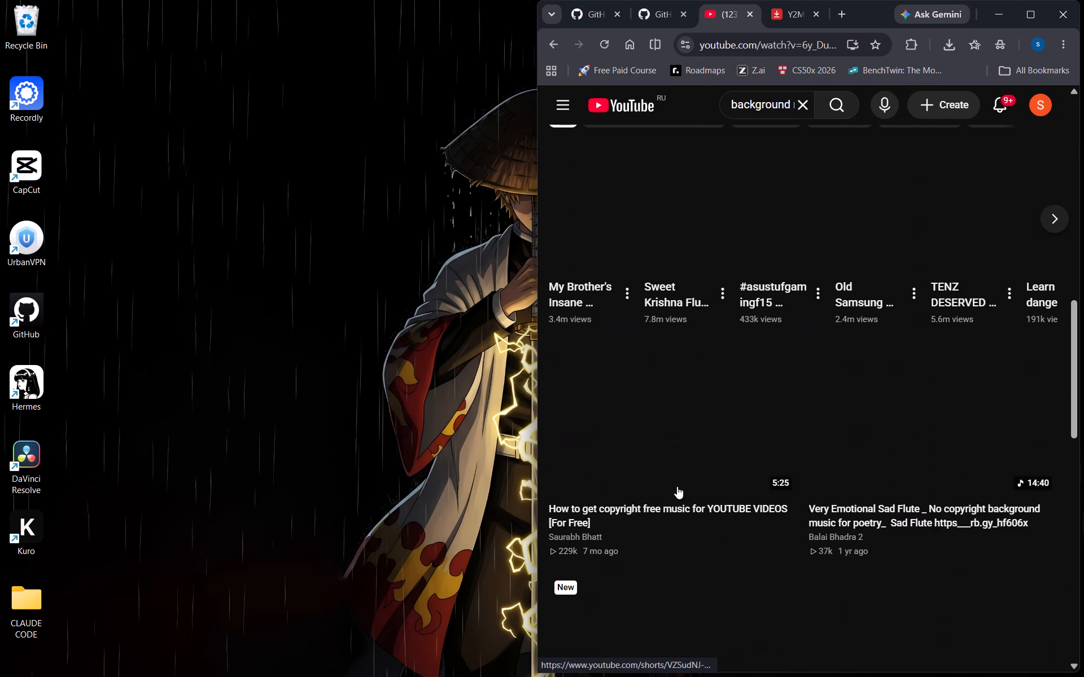
scroll(676, 498, "up", 2)
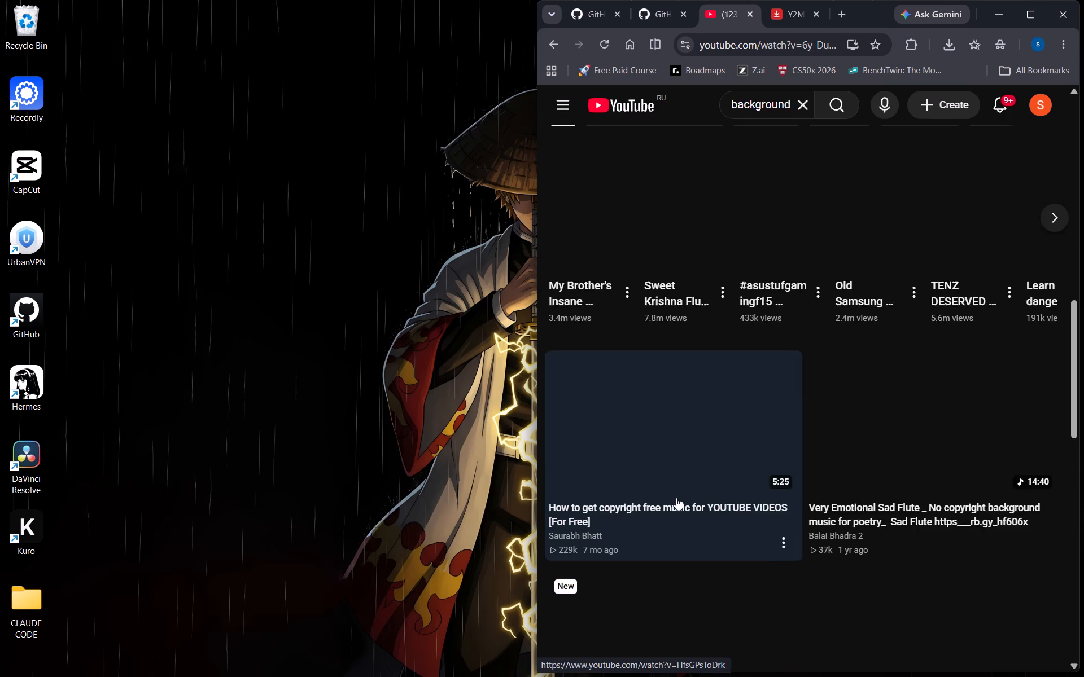
scroll(676, 498, "up", 8)
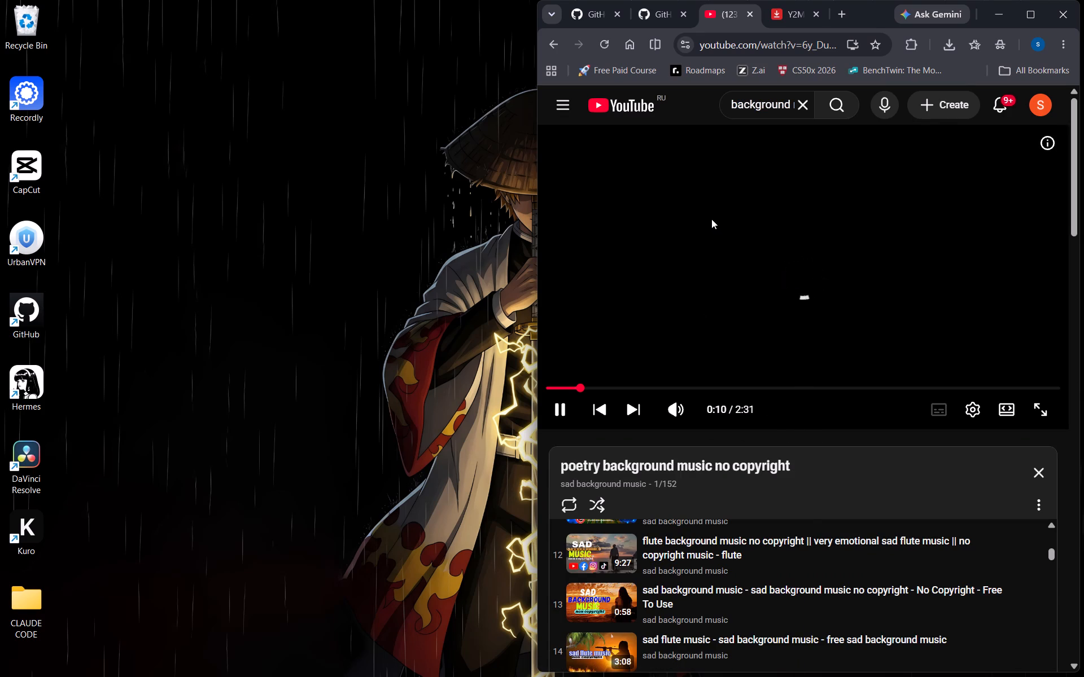
key("space")
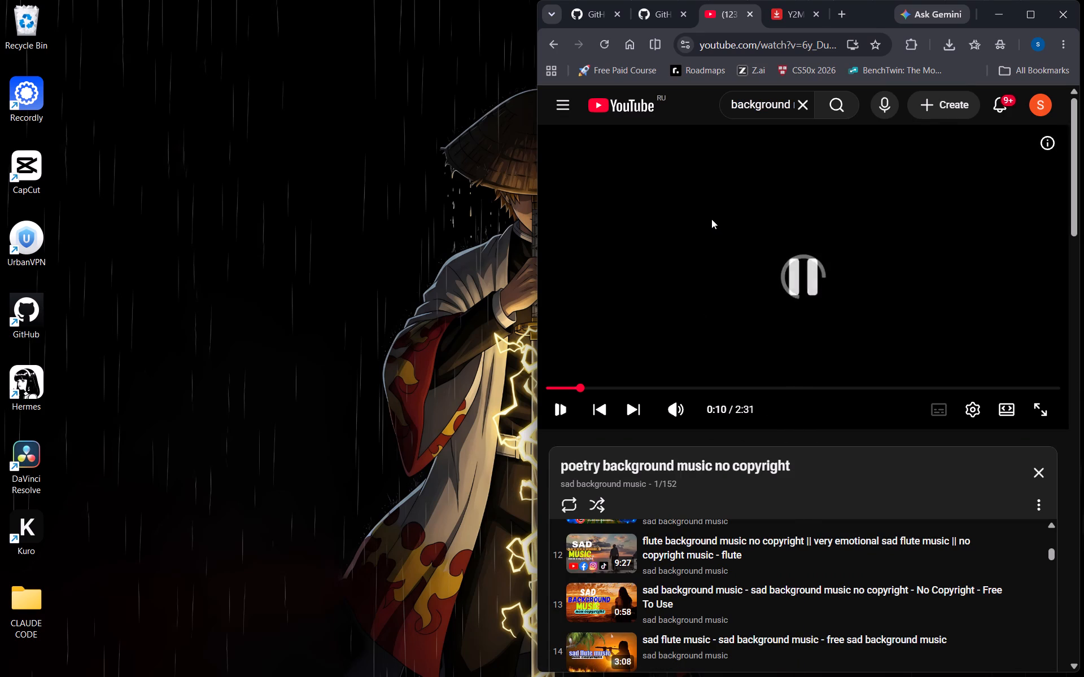
key("space")
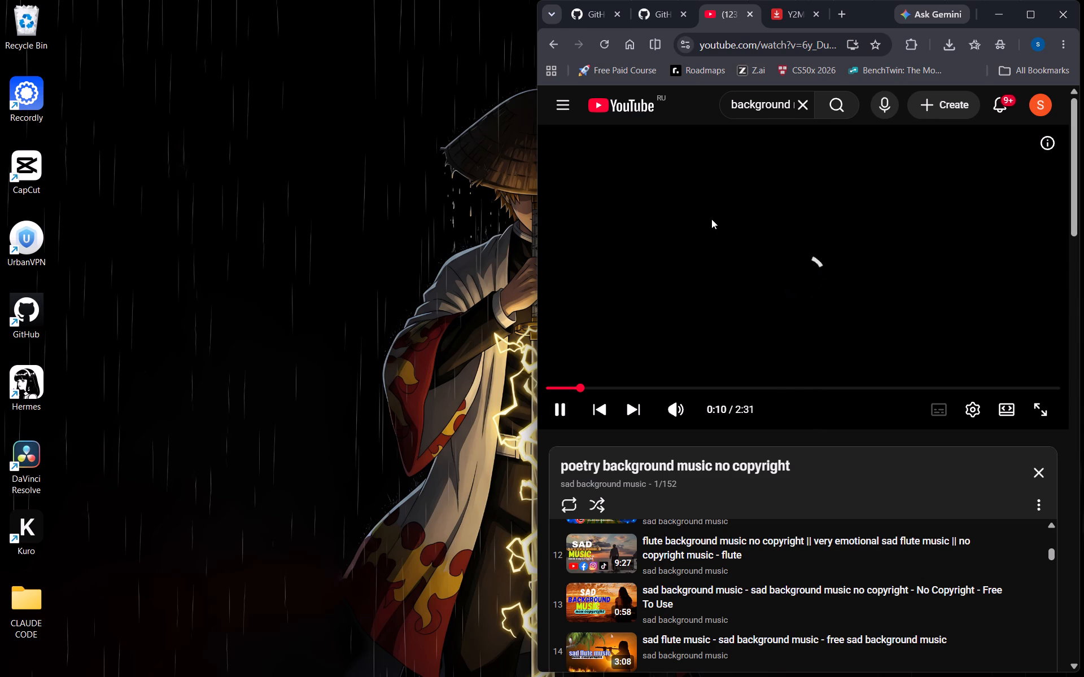
Show the hidden system tray icons.
left_click(871, 663)
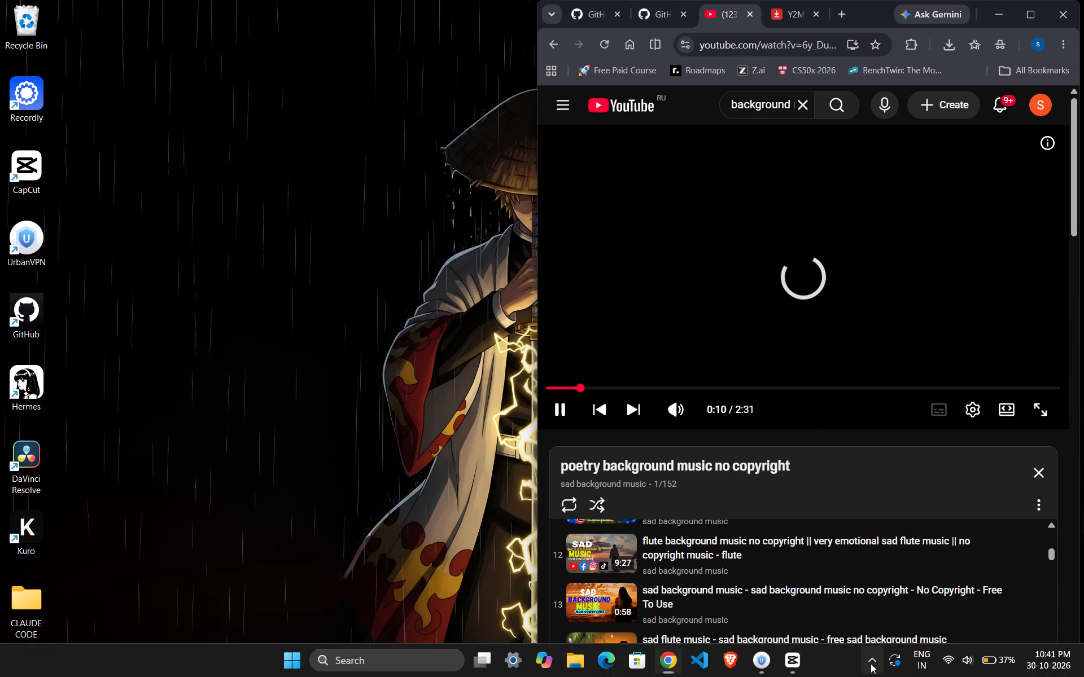
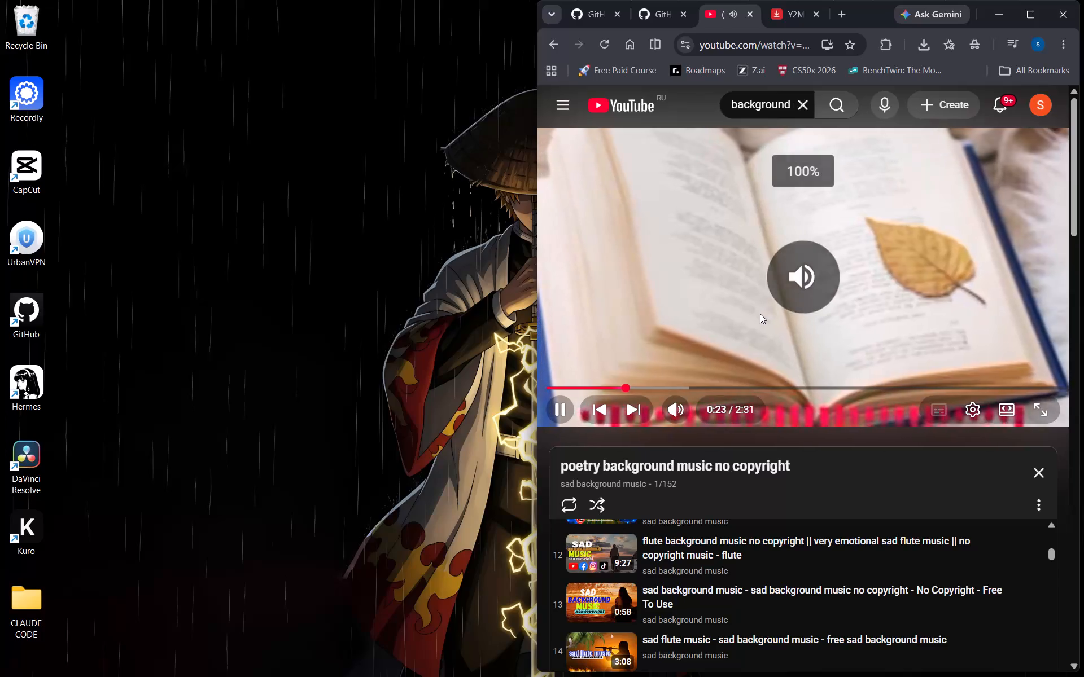
Skip ahead in the poetry background video and open the playlist's second track, "No Copyright Sad Piano Music Instrumental".
key("Right")
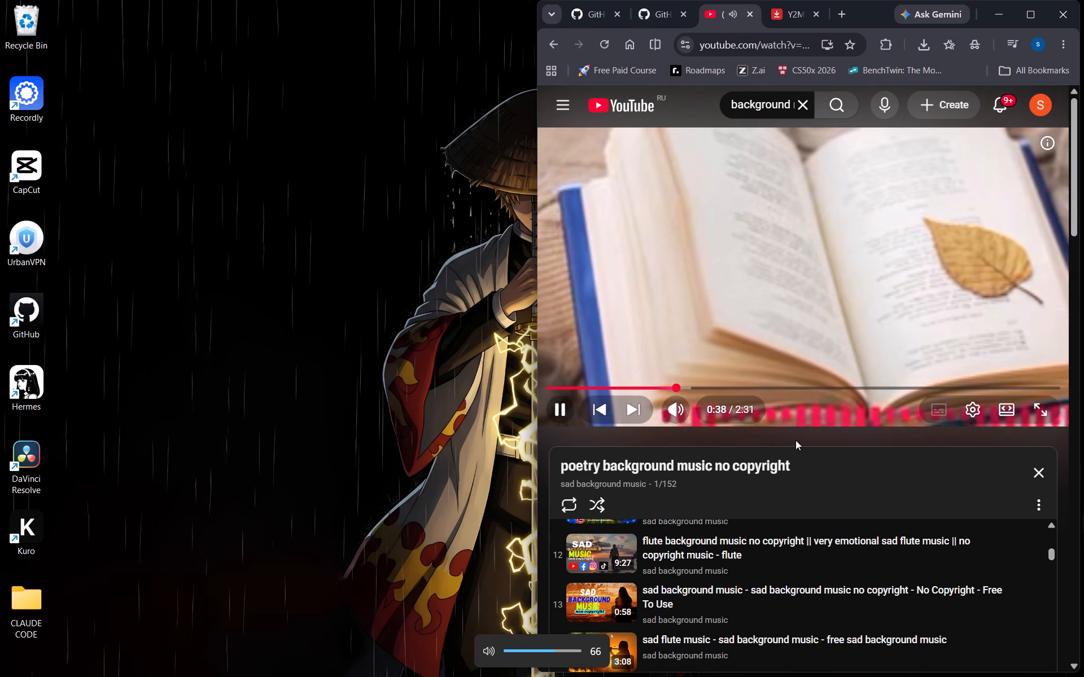
scroll(786, 526, "up", 6)
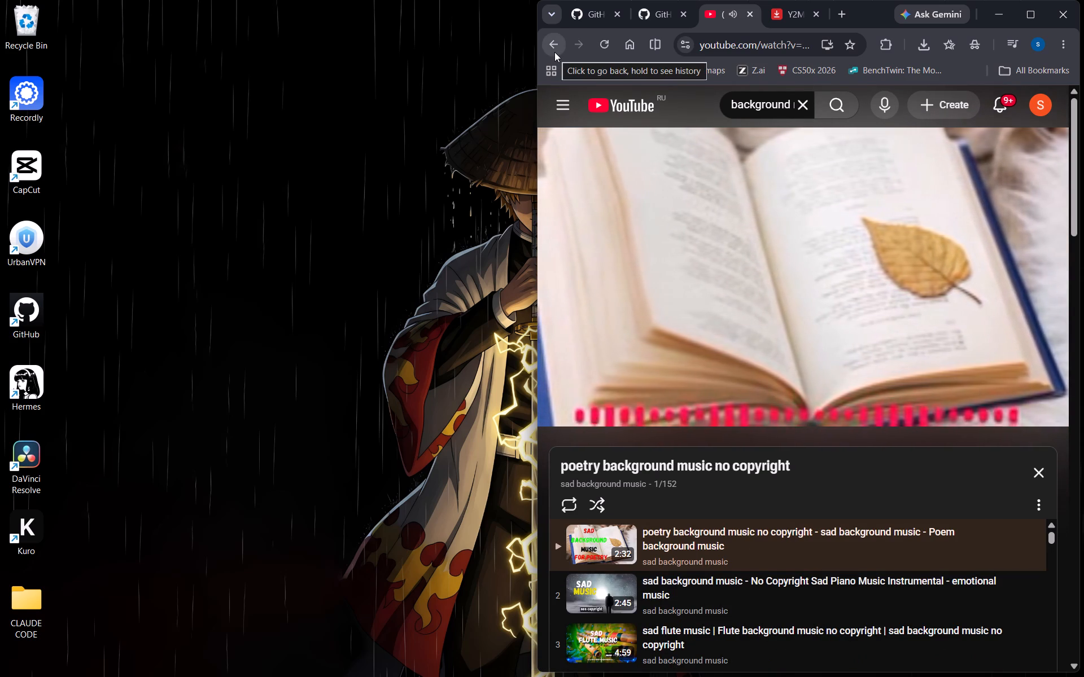
left_click(653, 597)
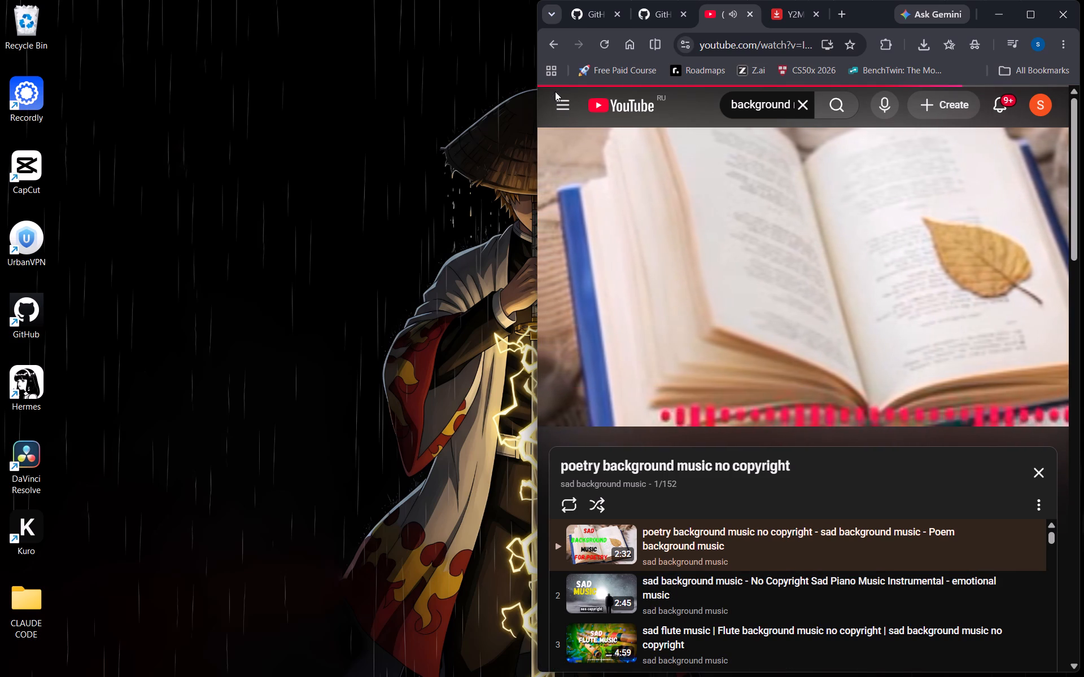
Go back to the YouTube search results and close the miniplayer.
left_click(556, 53)
left_click(556, 53)
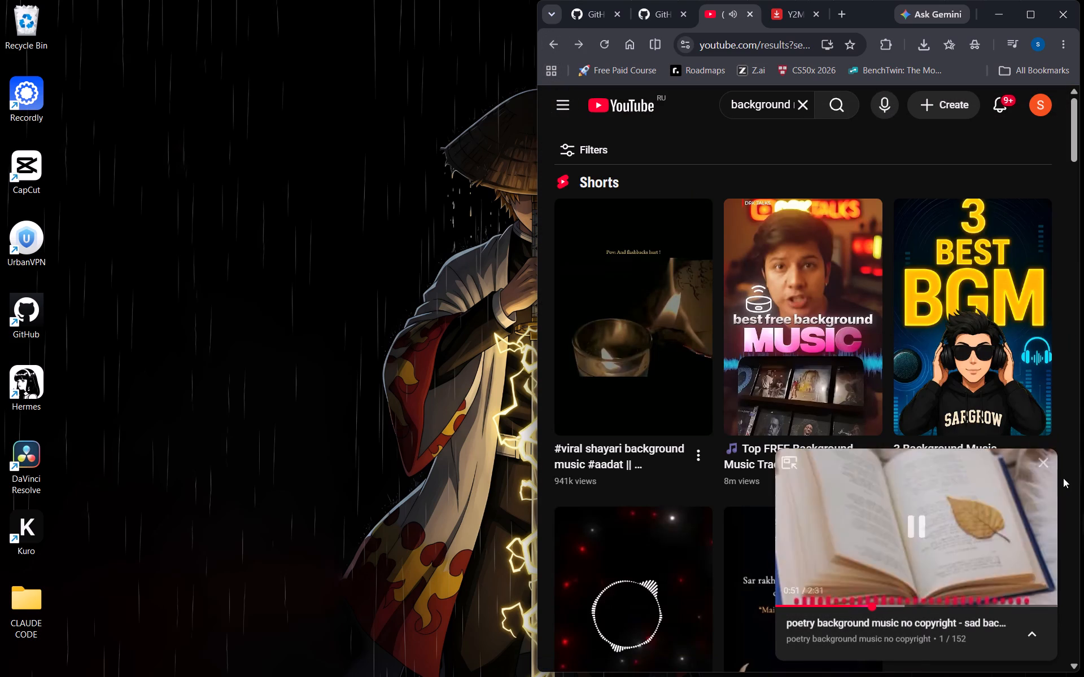
left_click(1046, 460)
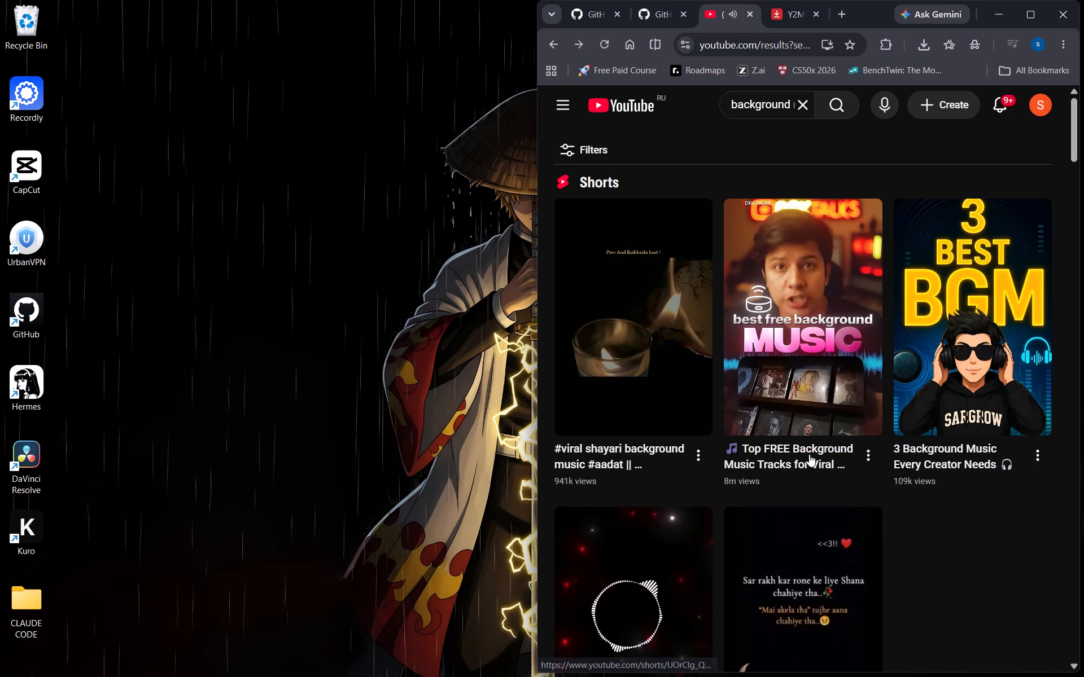
Look through the background music search results and open the "Sad Poetry Background Music | Dukhi Shayari (No Copyright)" playlist.
scroll(809, 454, "down", 14)
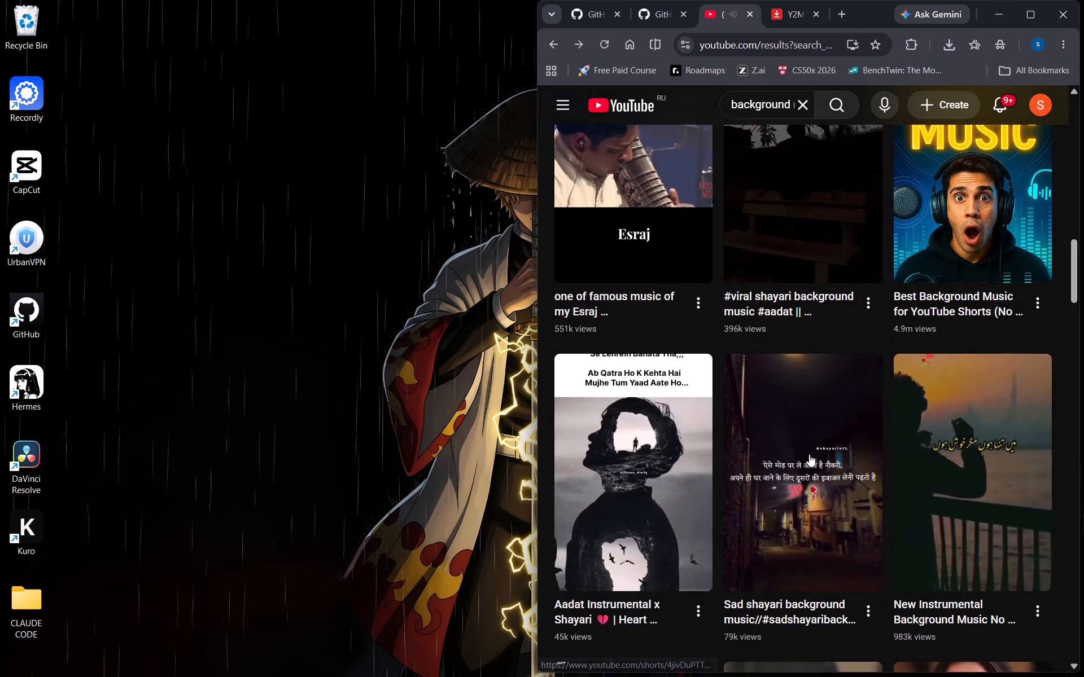
scroll(809, 454, "down", 9)
scroll(809, 454, "up", 3)
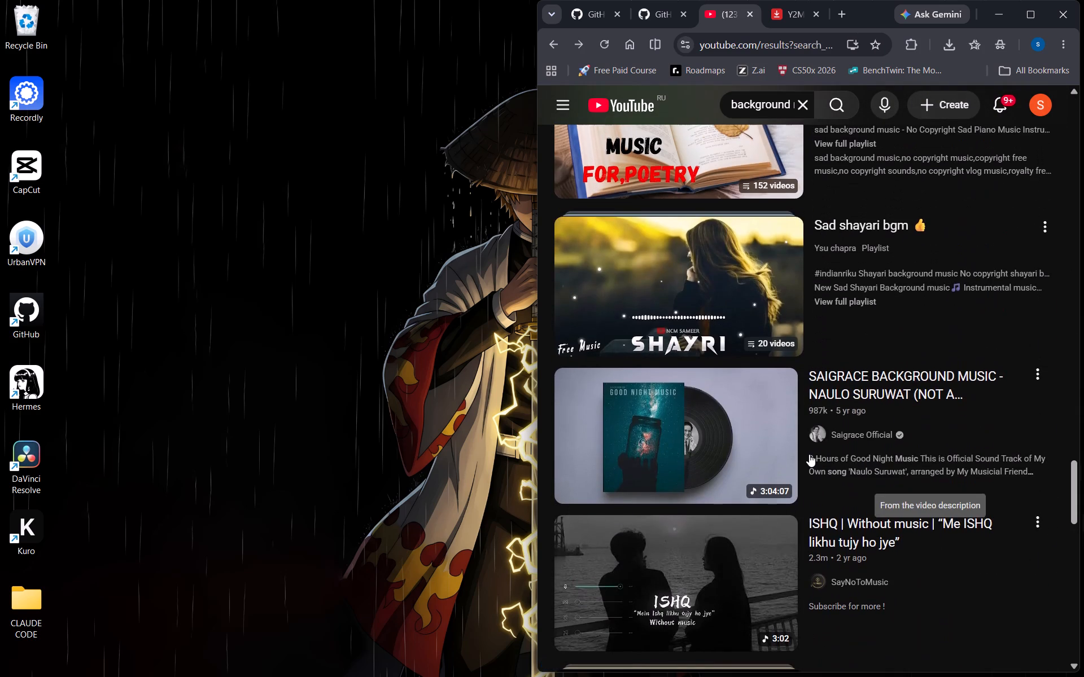
scroll(809, 454, "up", 3)
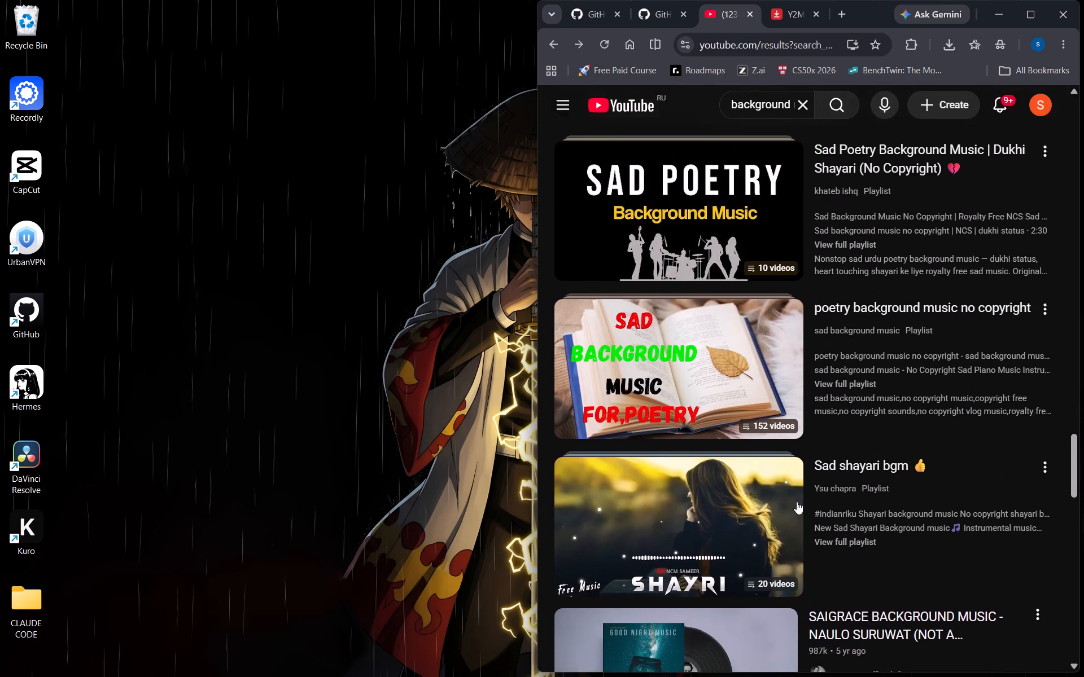
scroll(797, 502, "up", 4)
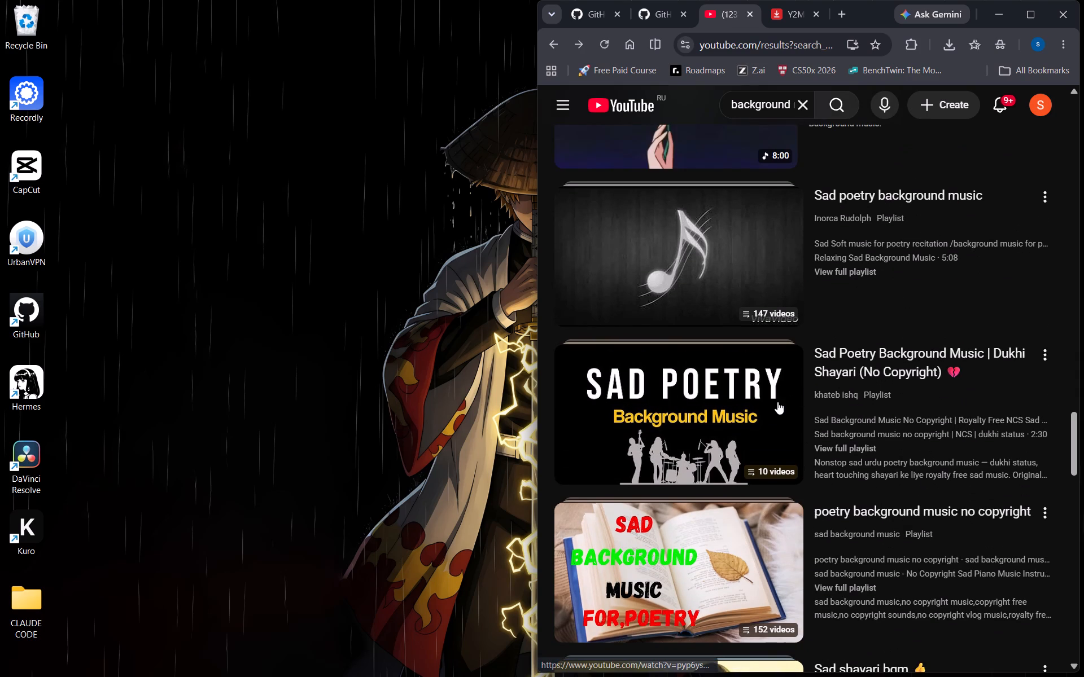
left_click(772, 404)
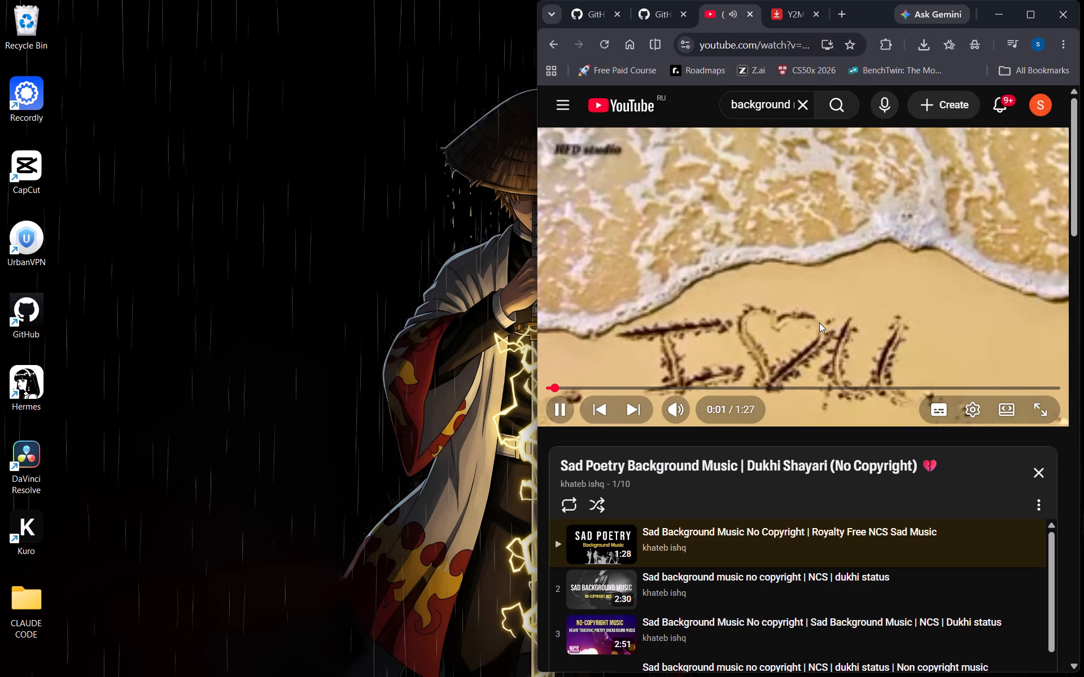
Lower the video player's volume while the playlist's first track plays.
key("Down")
key("Down")
key("Down")
key("Down")
key("Down")
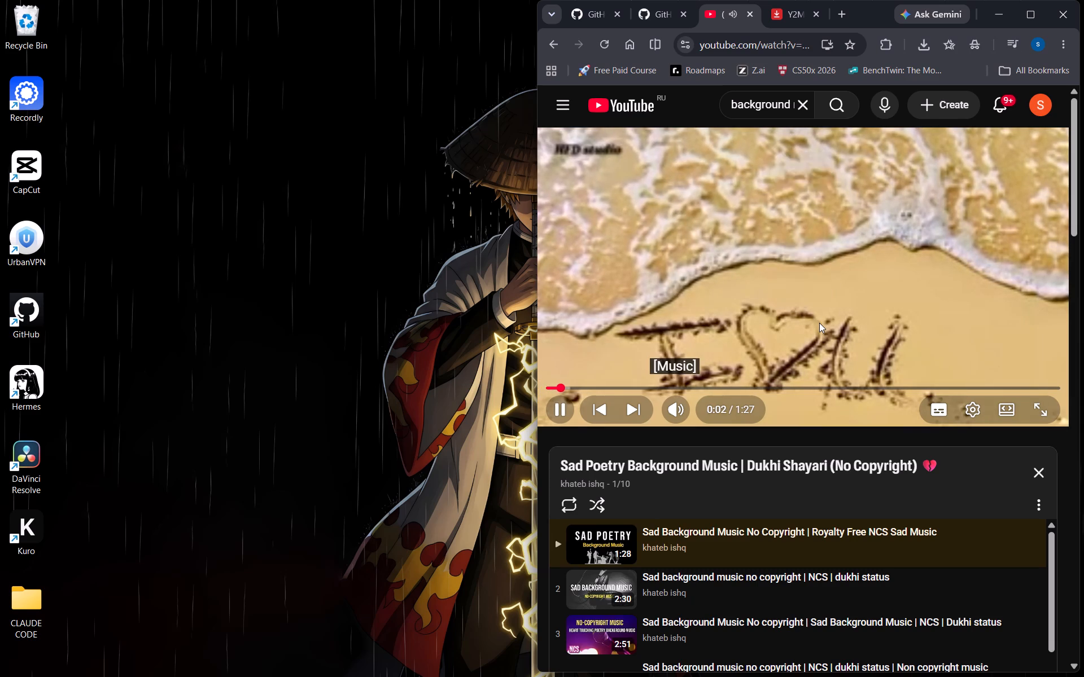
key("Down")
key("Down")
key("Down")
key("Down")
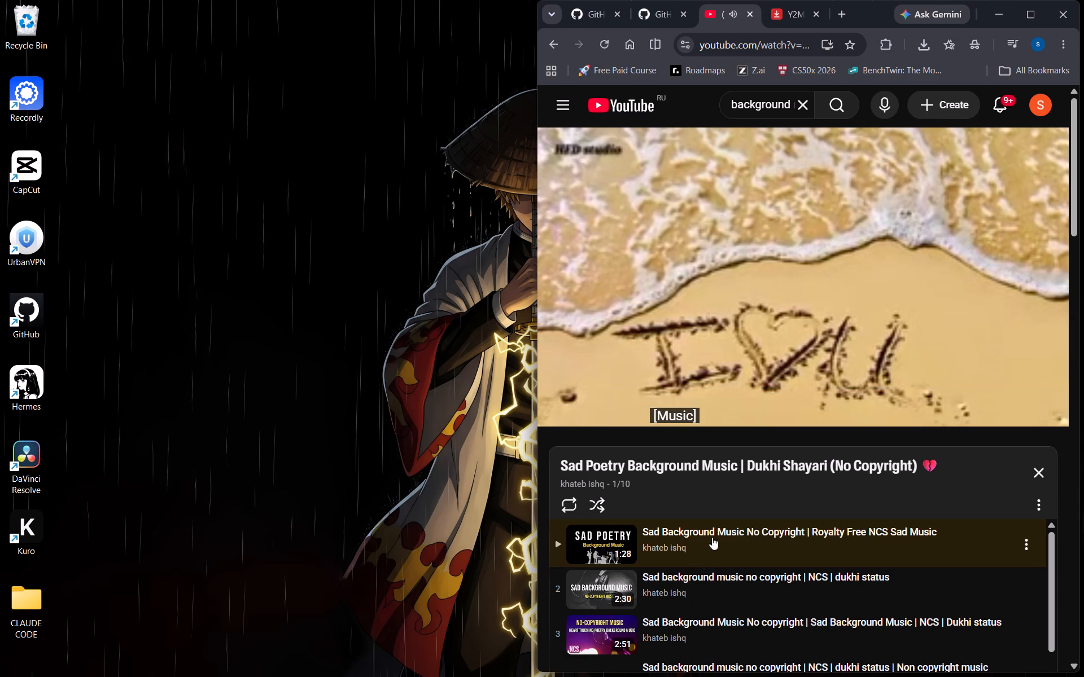
Play the playlist's second track, "Sad background music no copyright | NCS | dukhi status", toggle its playback and lower its volume further.
left_click(689, 583)
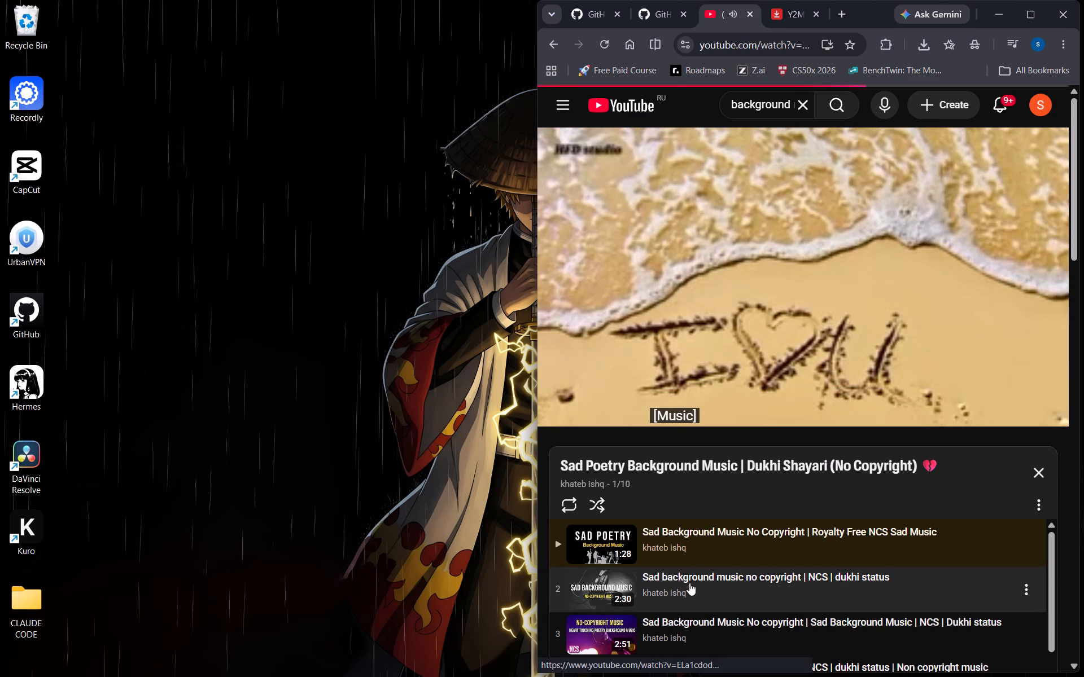
key("Down")
key("Down")
key("Down")
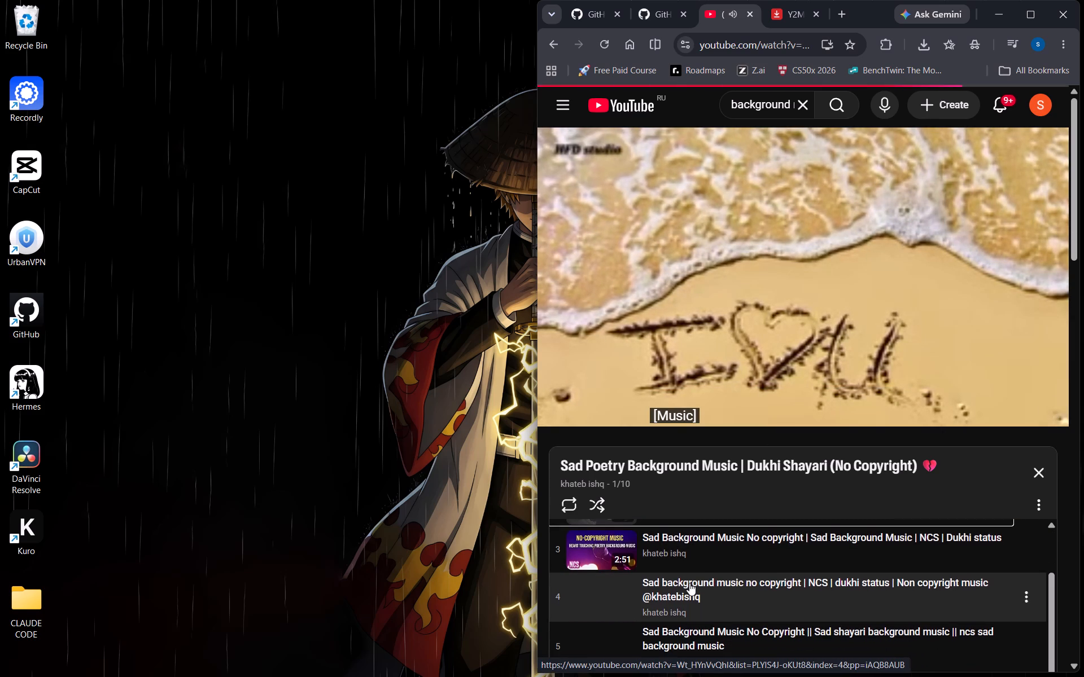
key("Up")
key("Up")
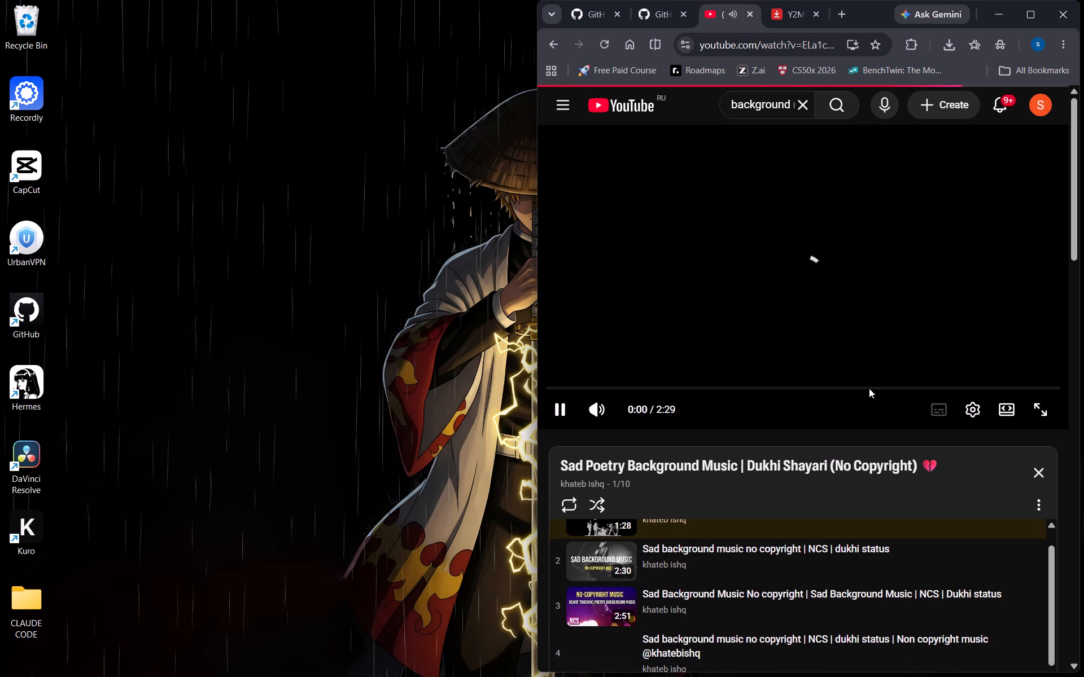
left_click(877, 328)
left_click(877, 328)
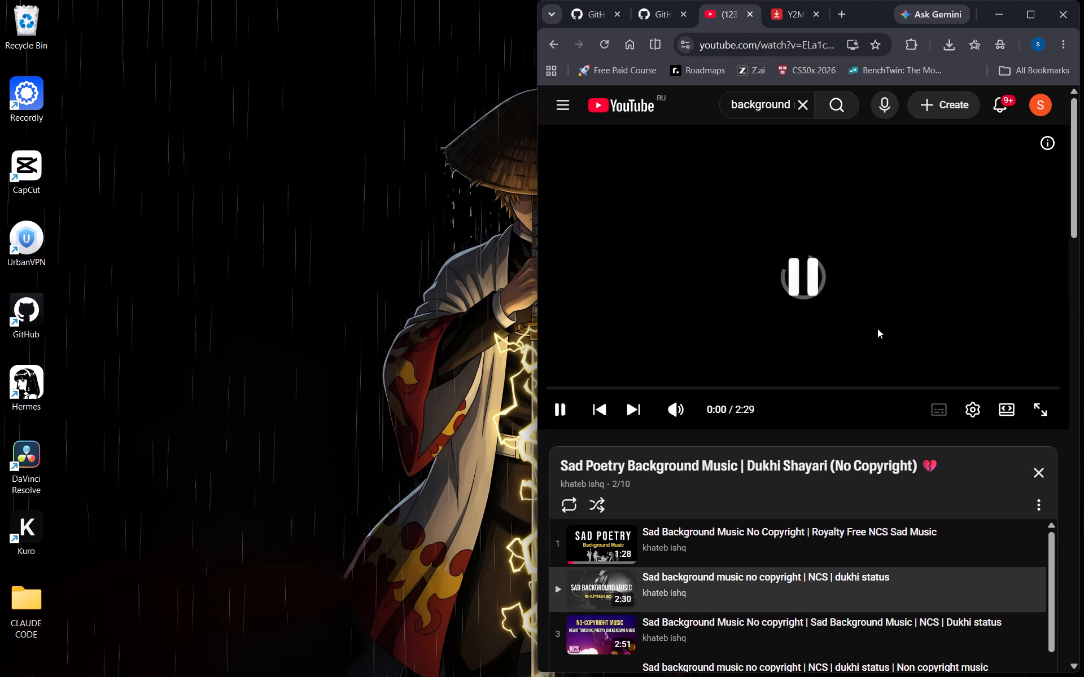
left_click(877, 328)
key("Down")
key("Down")
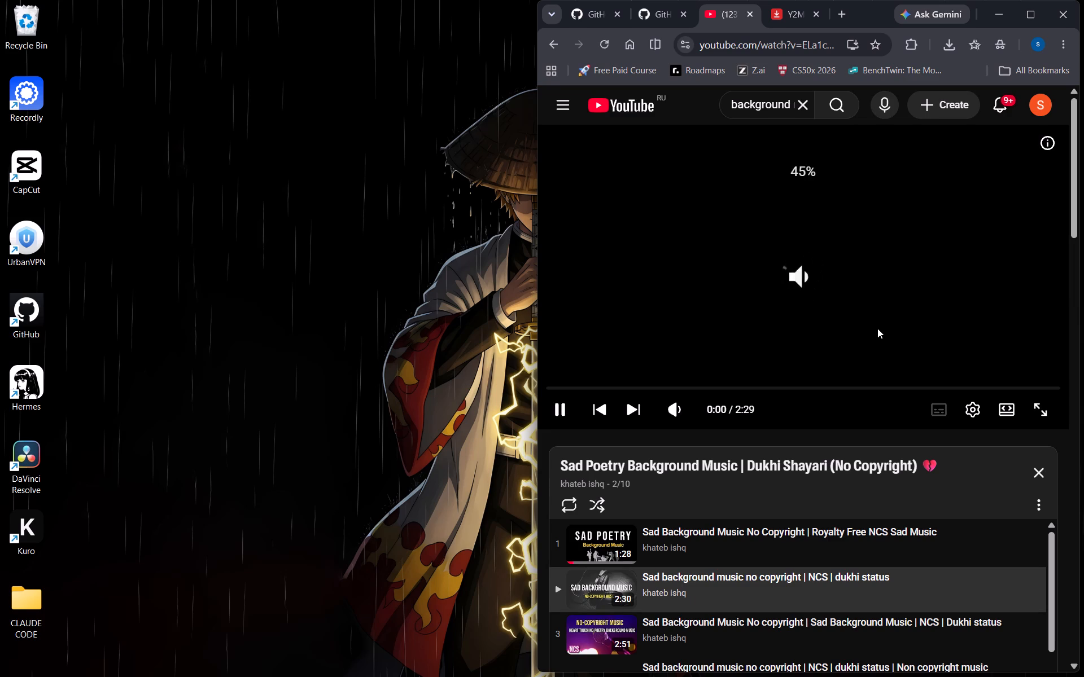
key("Down")
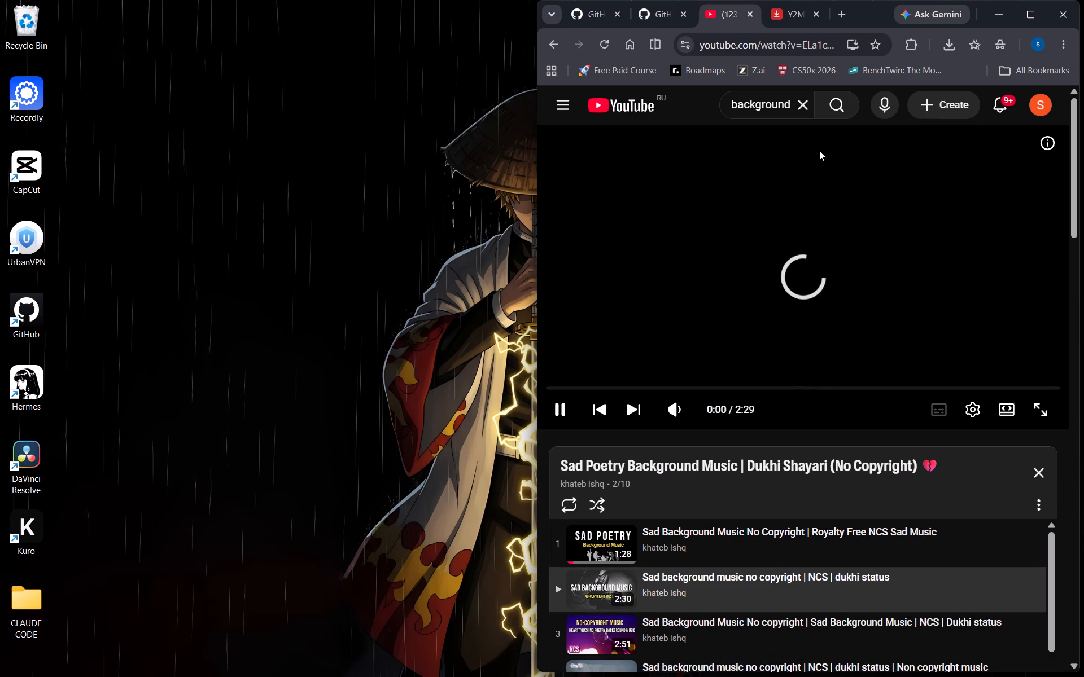
Close the YouTube and Y2Mate pages and the whole browser window.
left_click(752, 16)
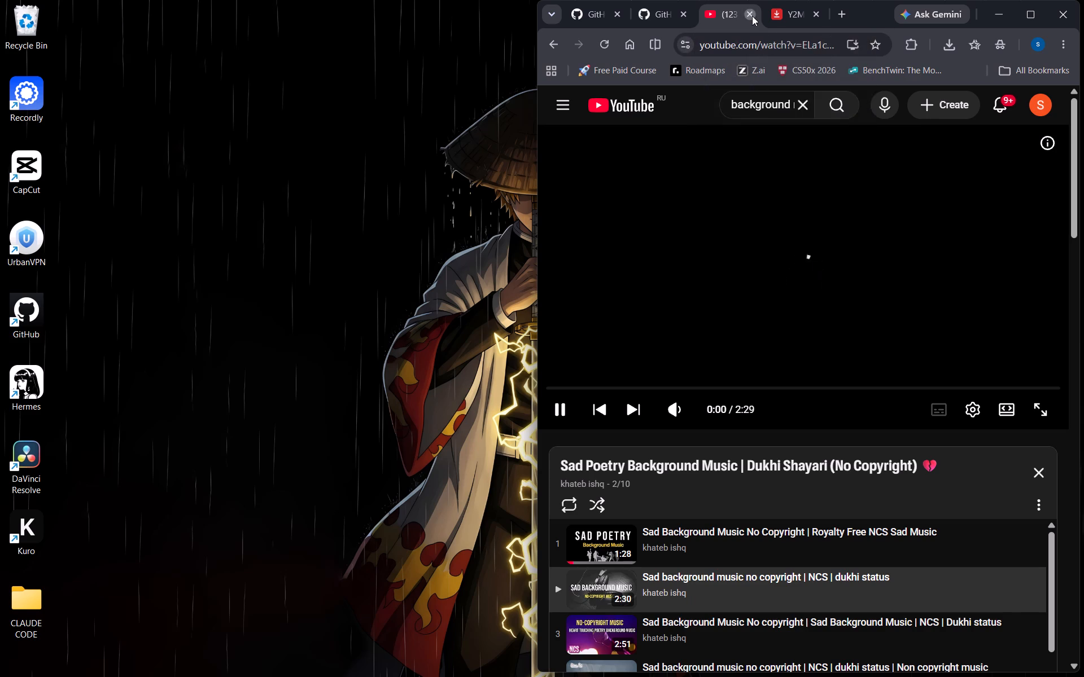
left_click(752, 16)
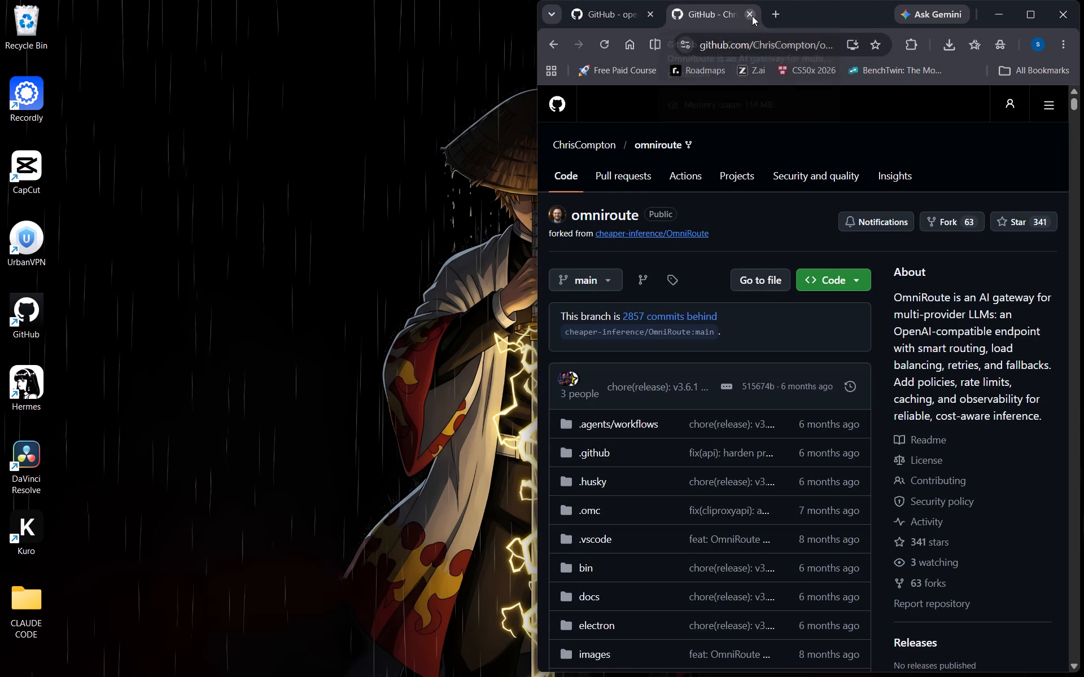
key("alt+F4")
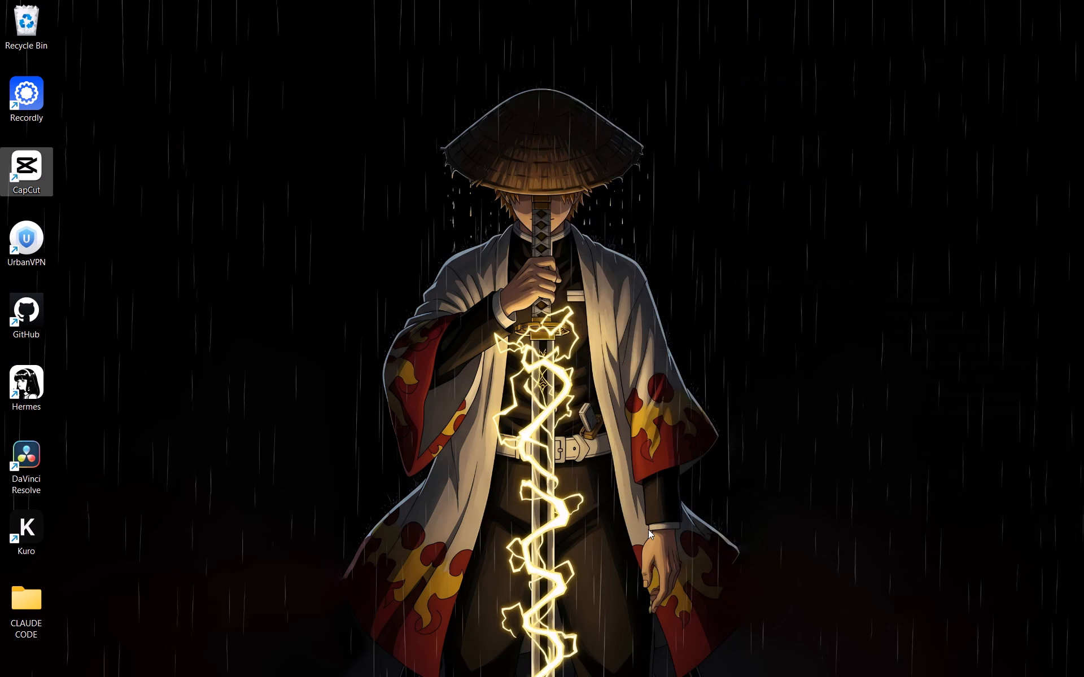
Switch to CapCut, close the "ft. Adiya" project and reopen it from the home screen's project list.
left_click(805, 656)
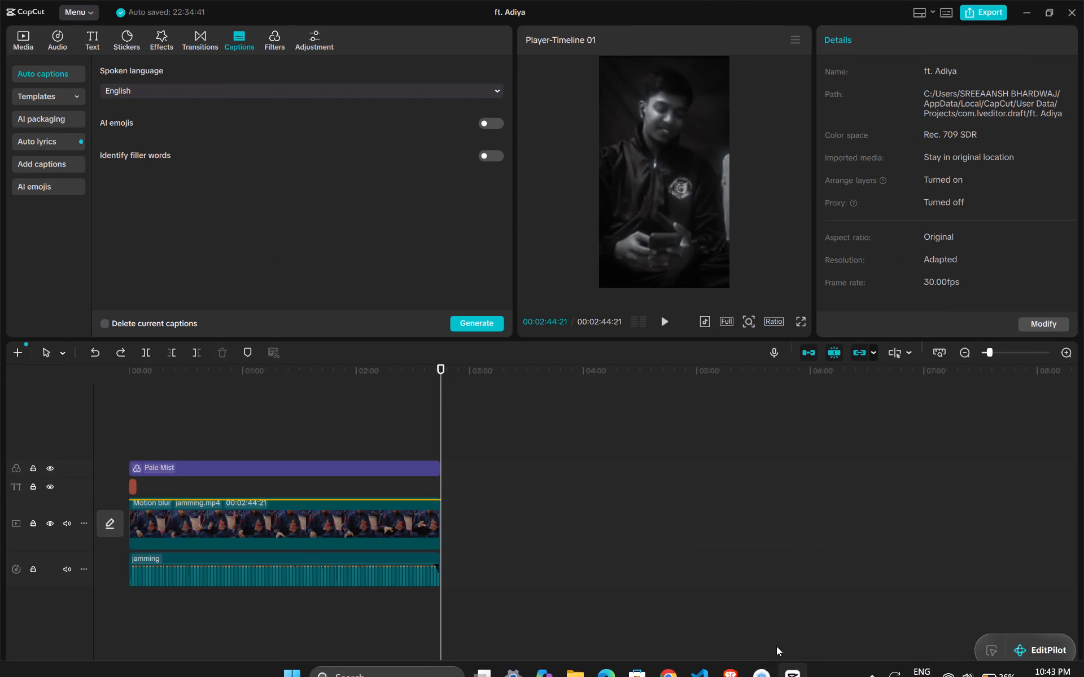
left_click(1069, 3)
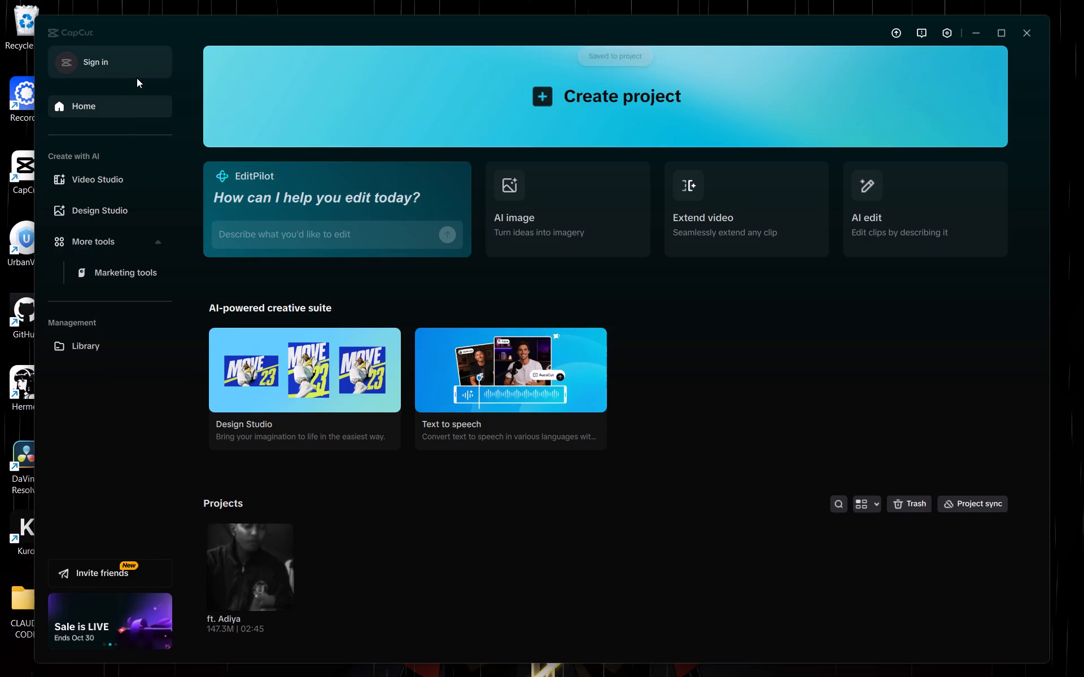
left_click(123, 247)
left_click(123, 247)
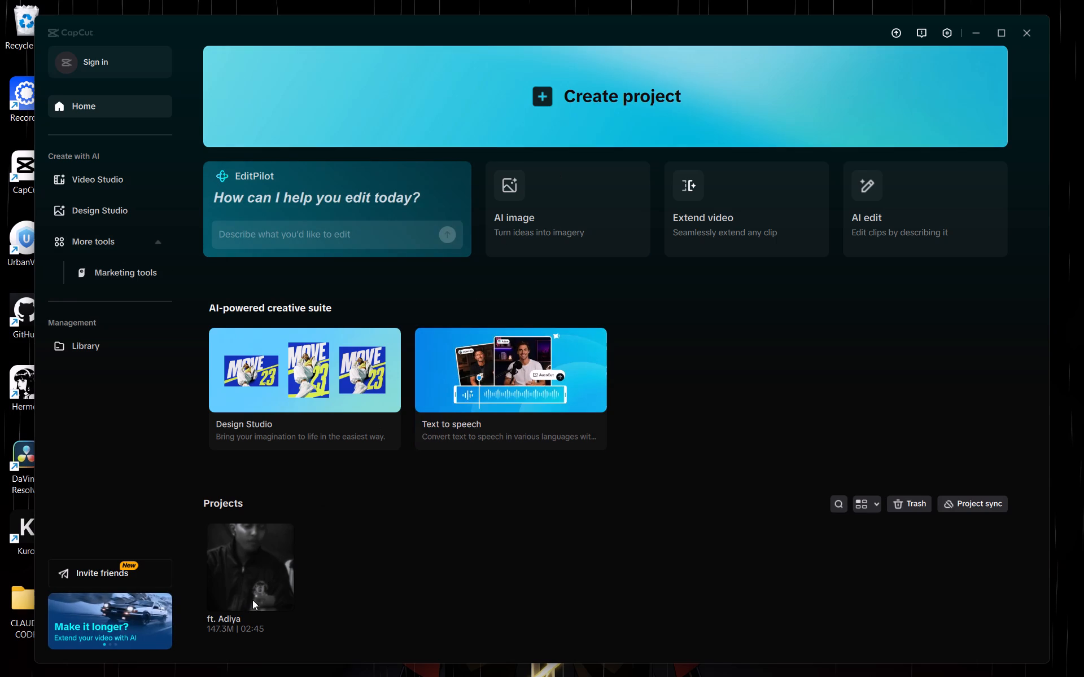
double_click(269, 579)
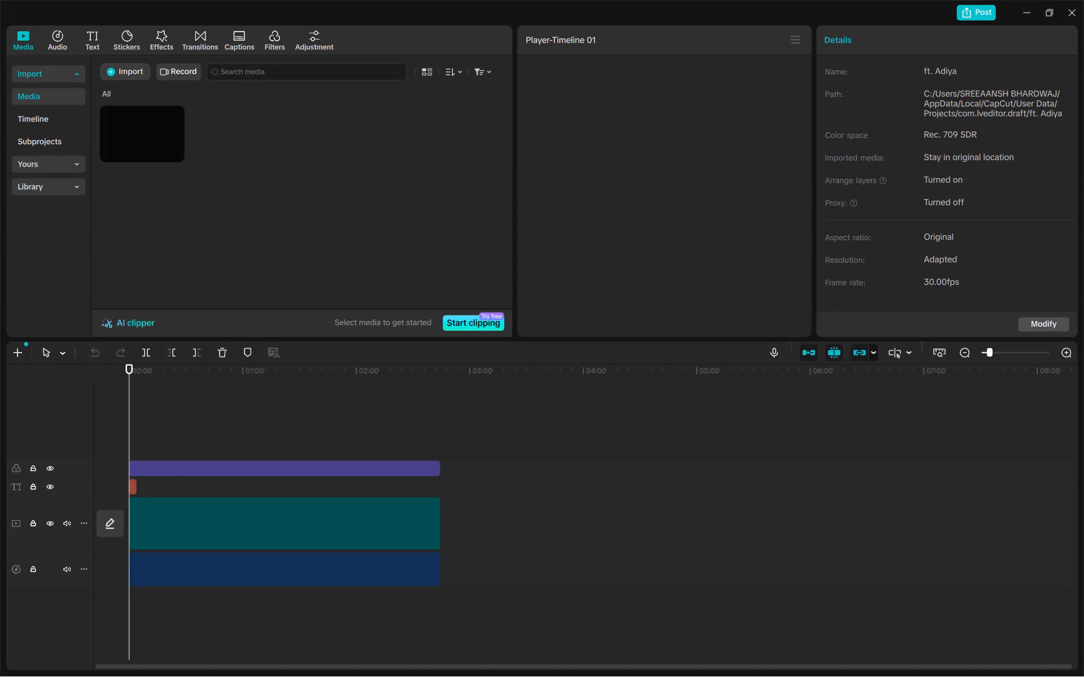
Look at the transitions, Magic cutout and the other video effect categories.
left_click(213, 36)
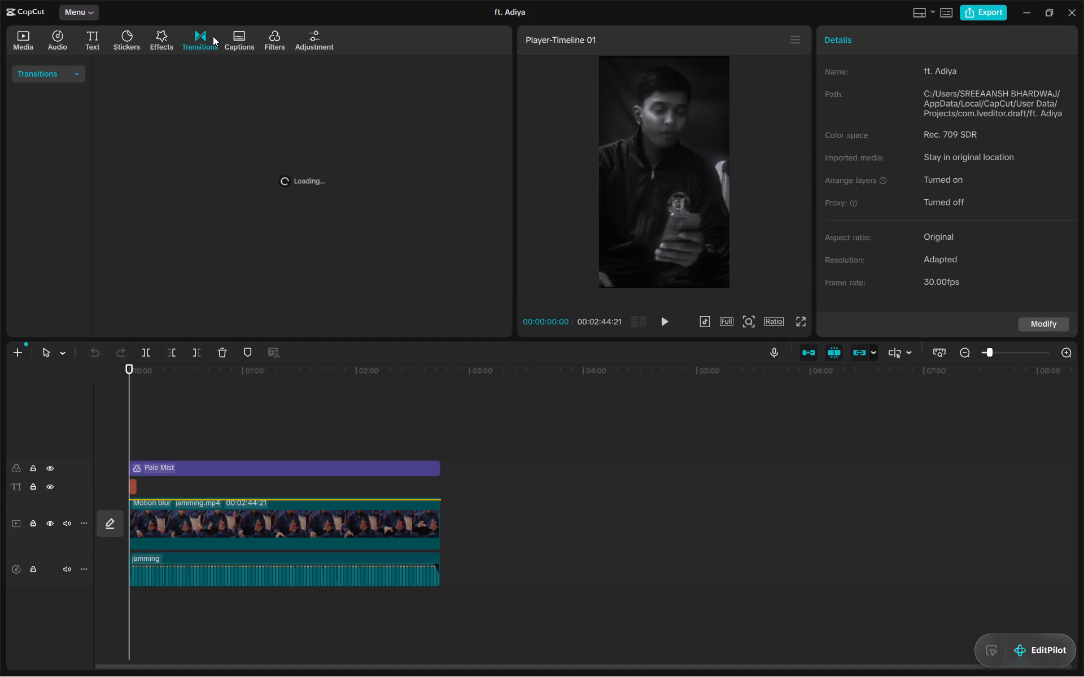
left_click(161, 42)
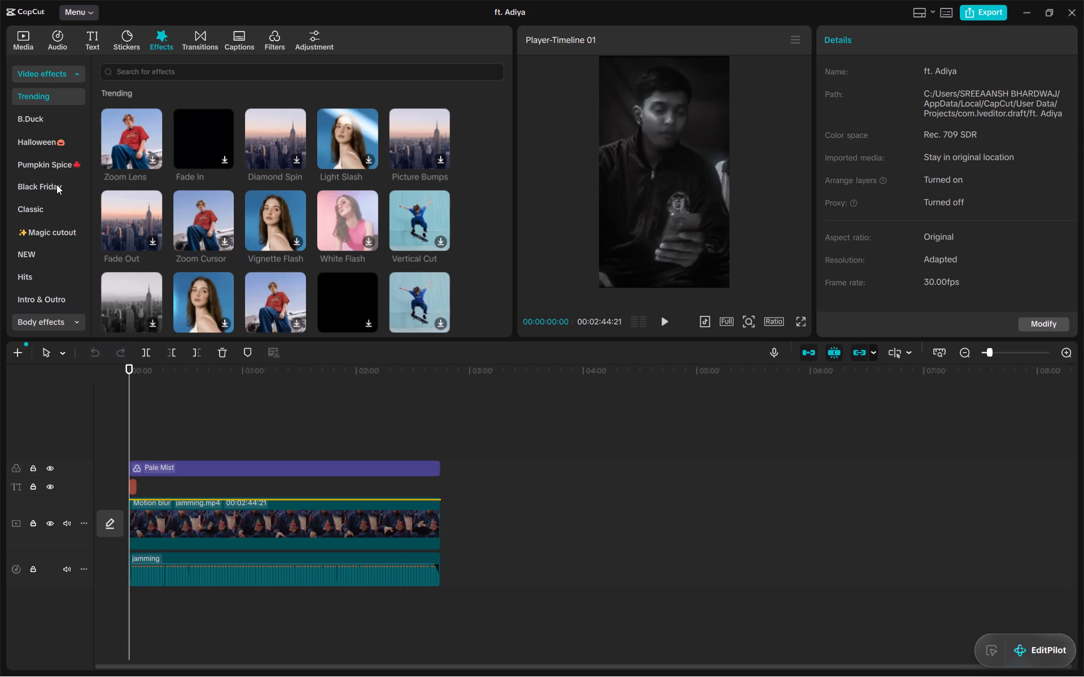
left_click(57, 233)
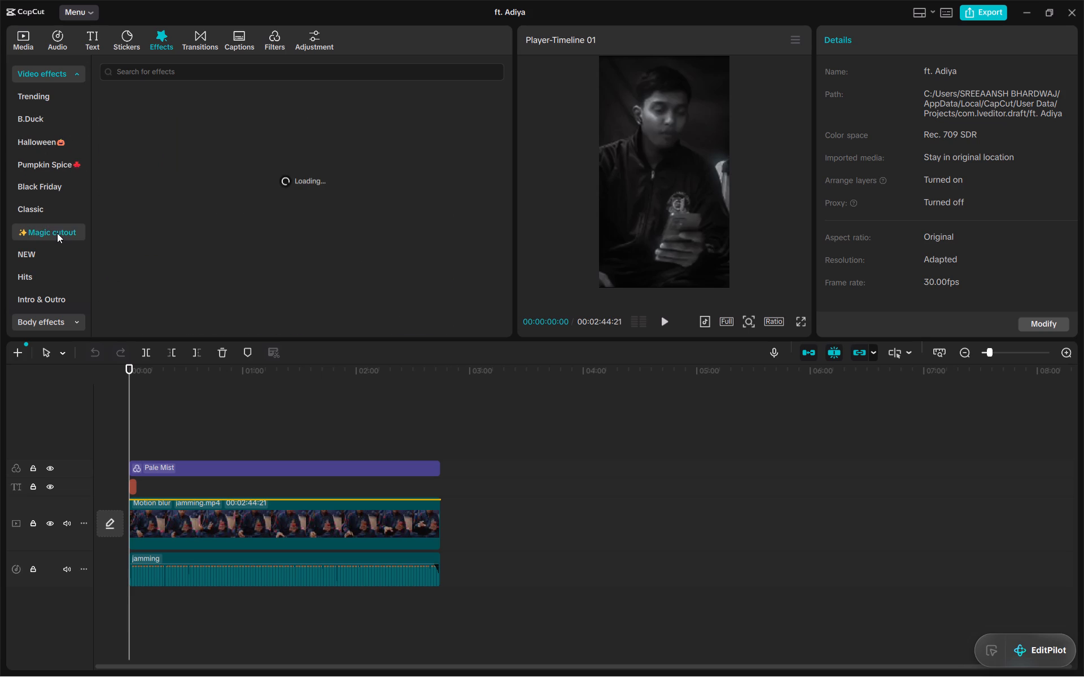
scroll(57, 233, "down", 5)
scroll(57, 233, "up", 1)
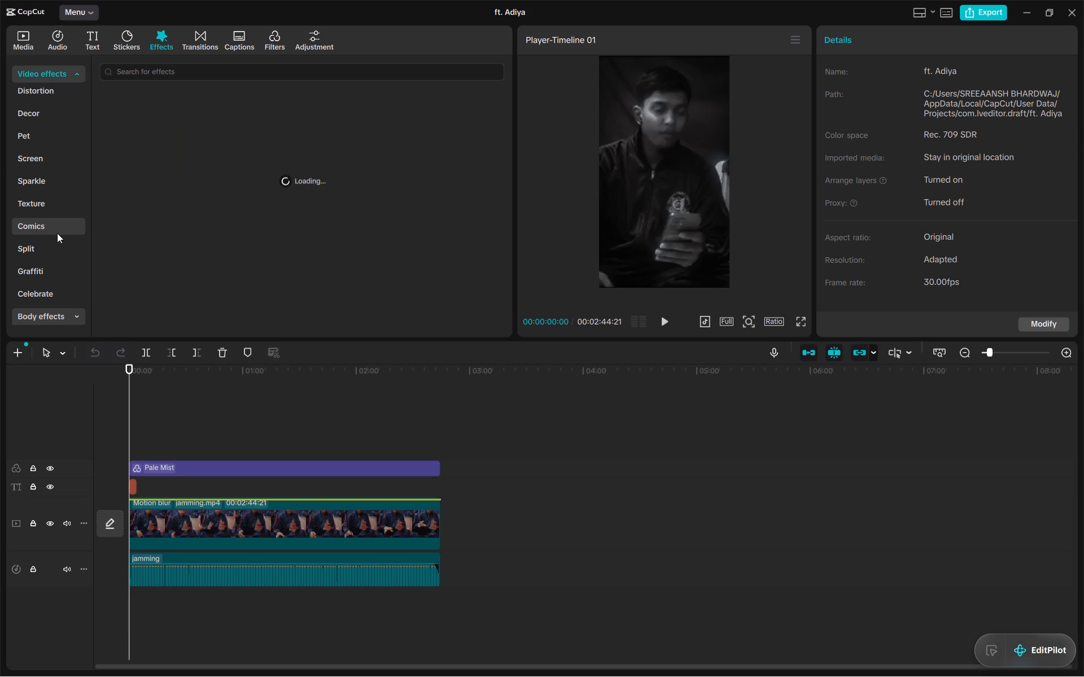
scroll(57, 233, "up", 4)
scroll(76, 196, "down", 1)
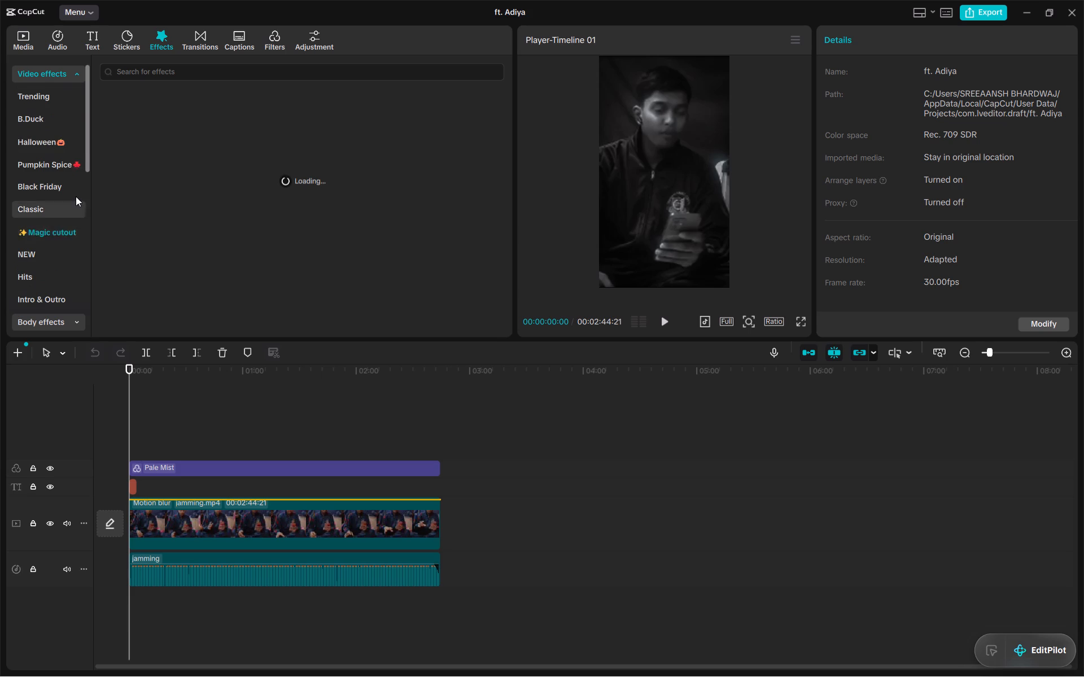
scroll(76, 196, "down", 2)
scroll(76, 196, "up", 1)
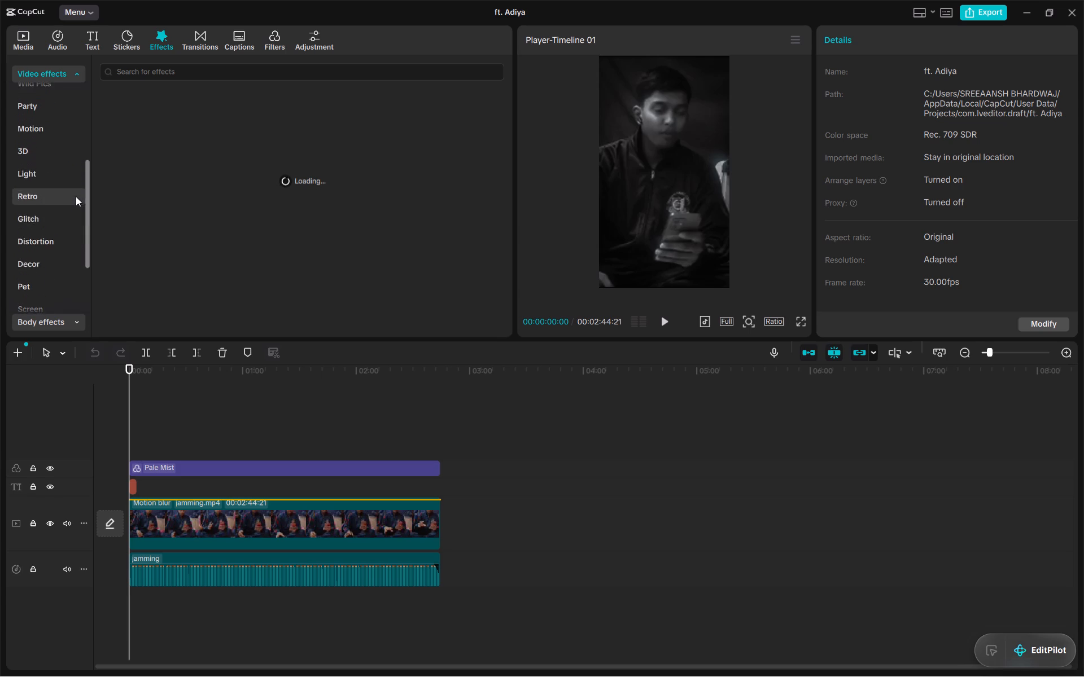
scroll(76, 196, "up", 1)
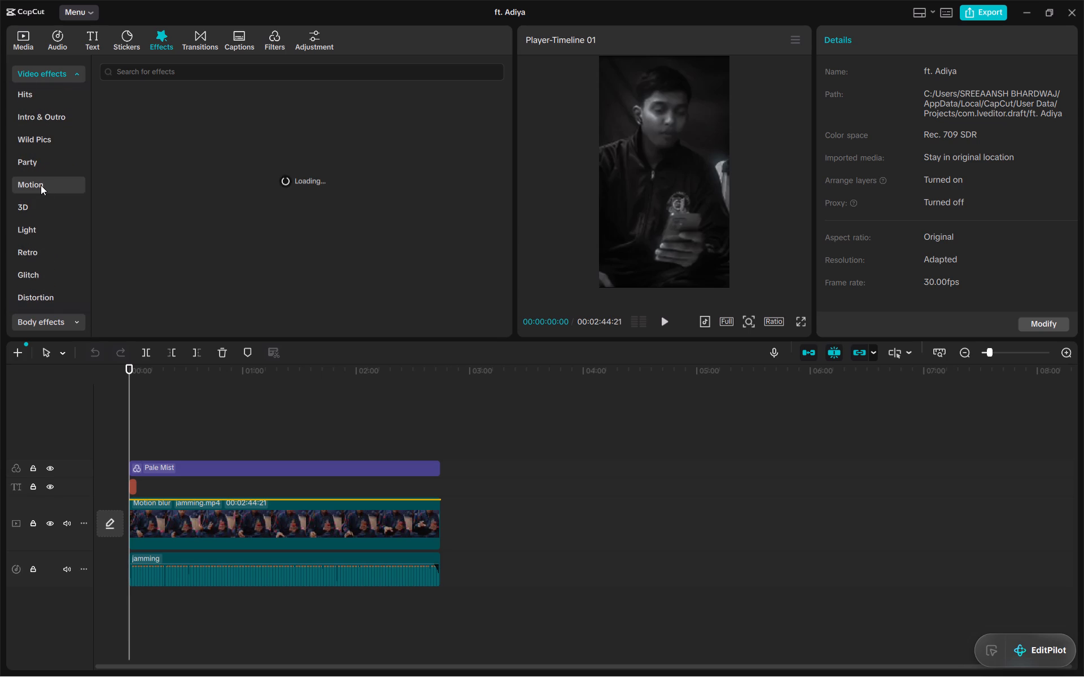
Preview about the first two seconds of the timeline.
key("space")
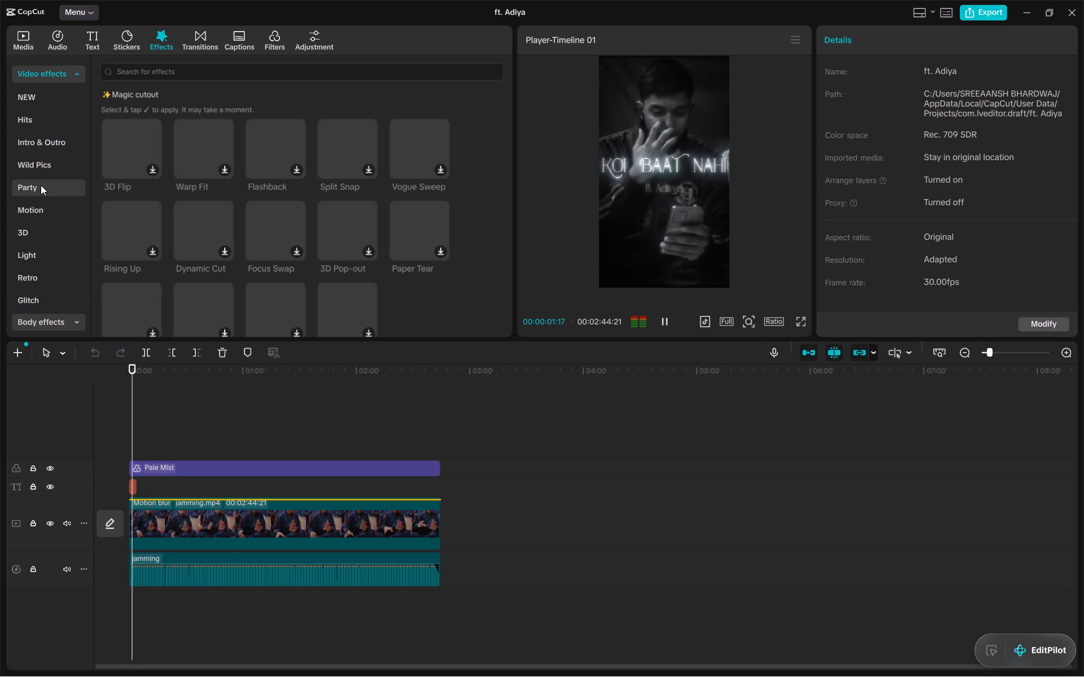
key("space")
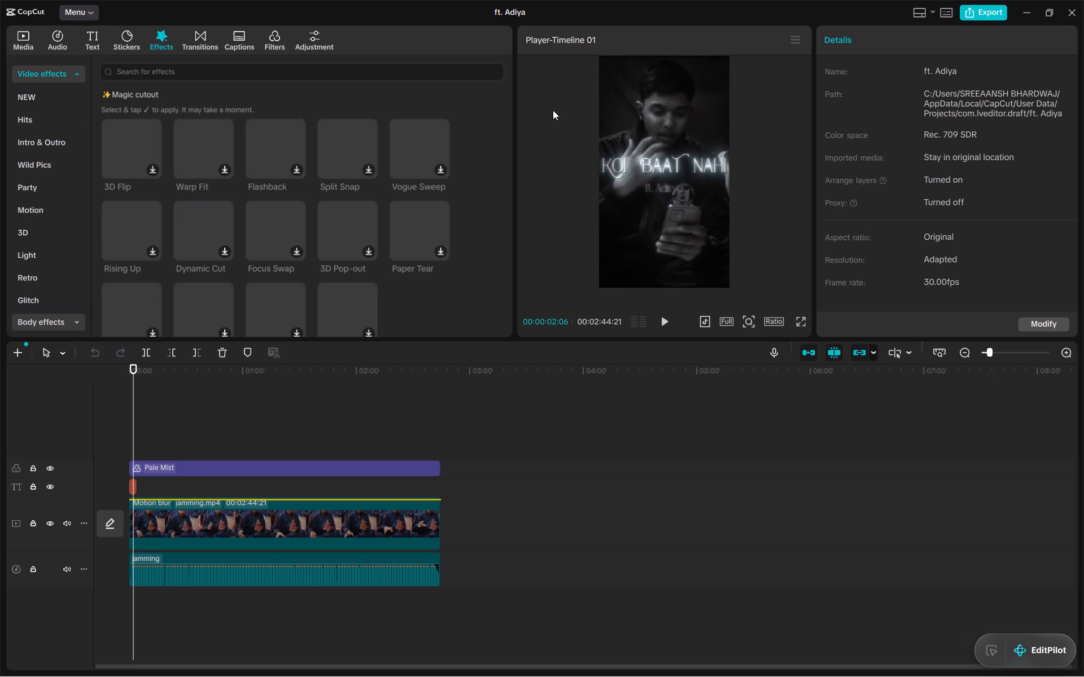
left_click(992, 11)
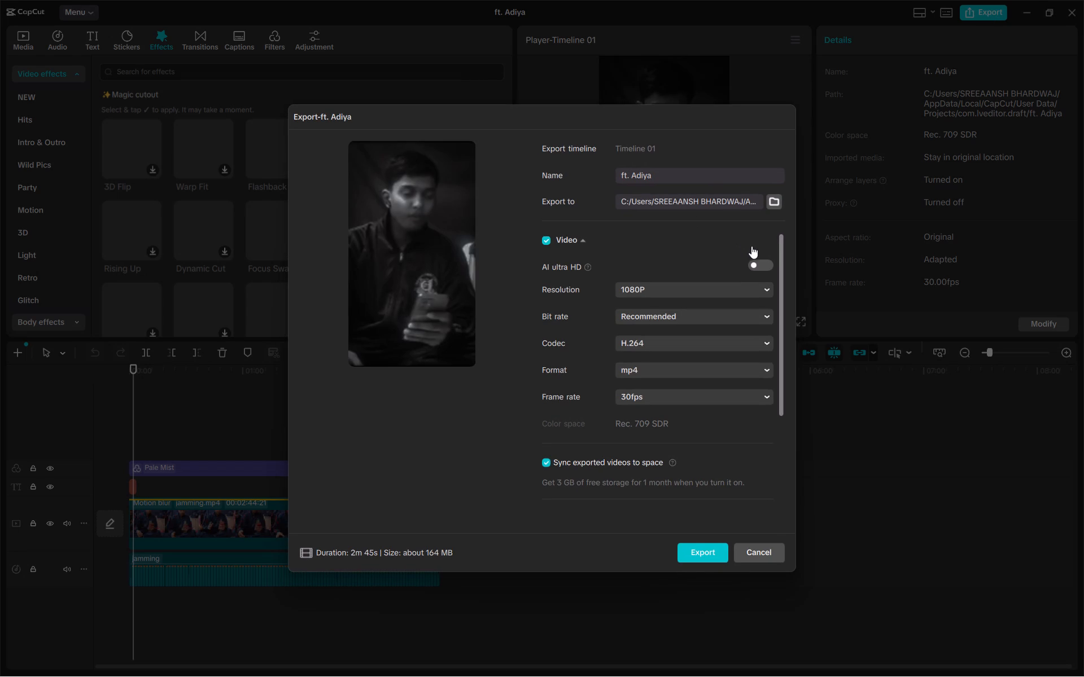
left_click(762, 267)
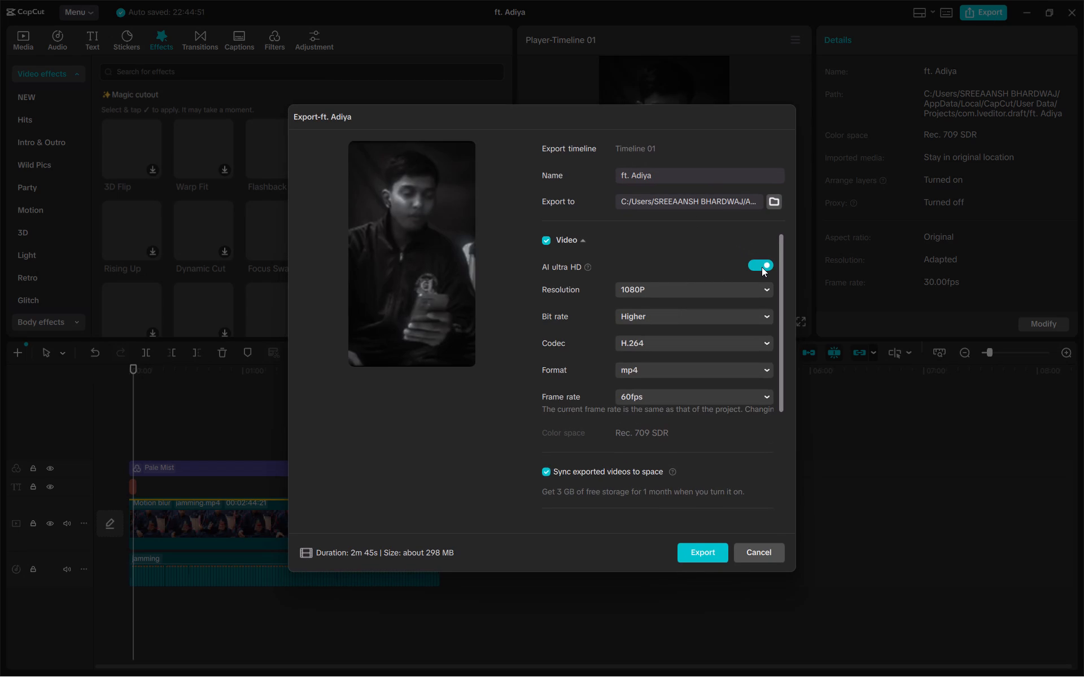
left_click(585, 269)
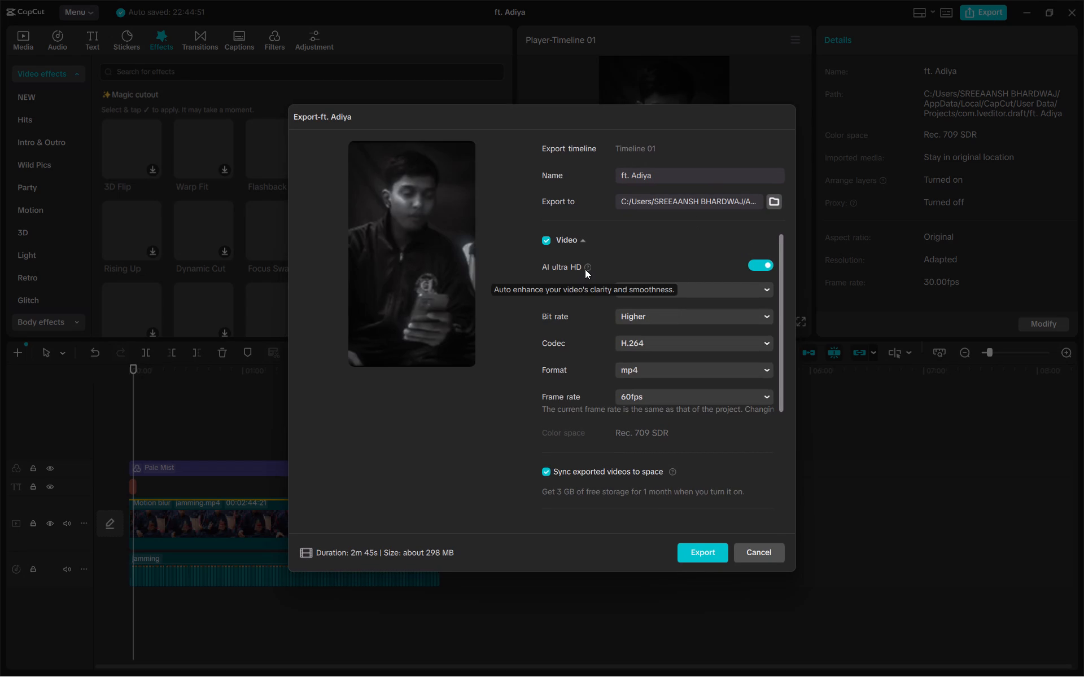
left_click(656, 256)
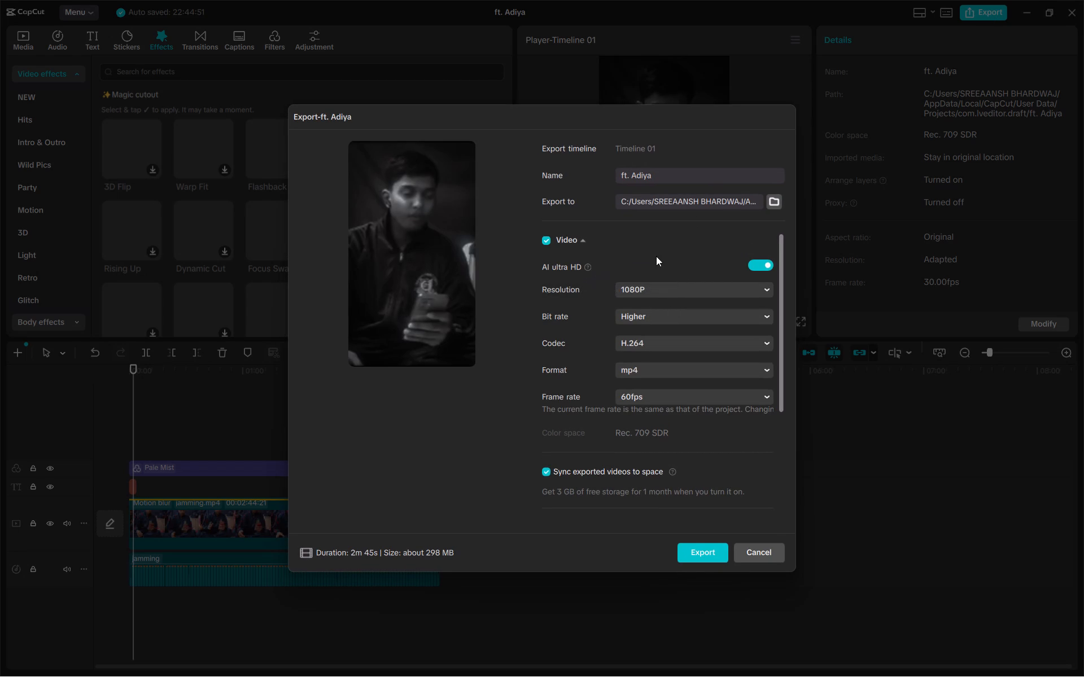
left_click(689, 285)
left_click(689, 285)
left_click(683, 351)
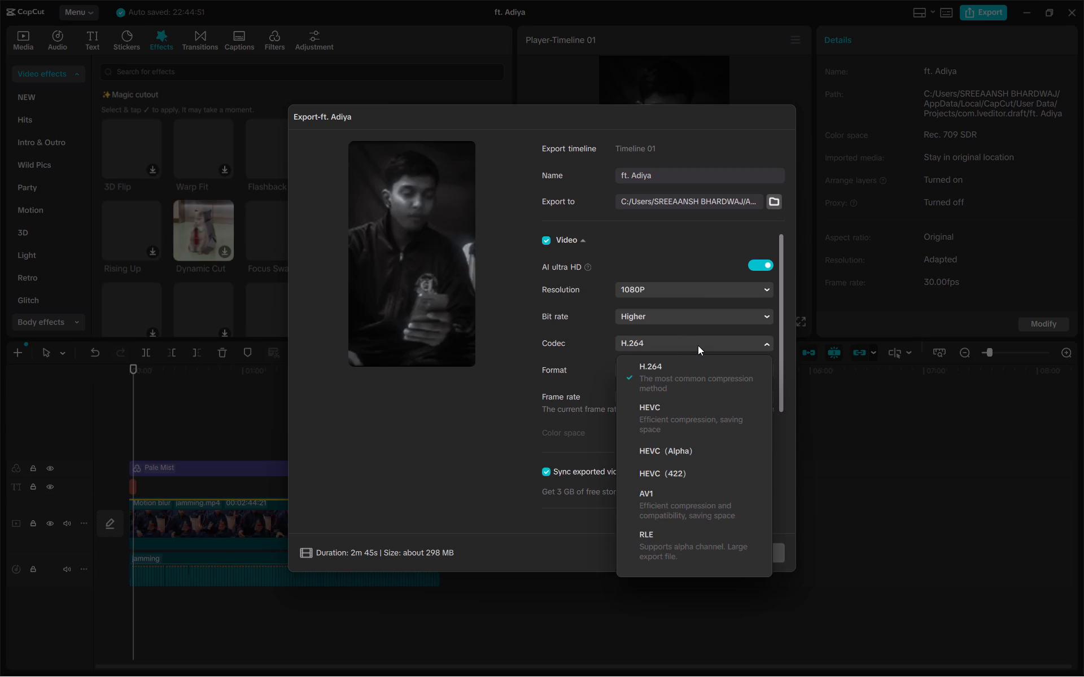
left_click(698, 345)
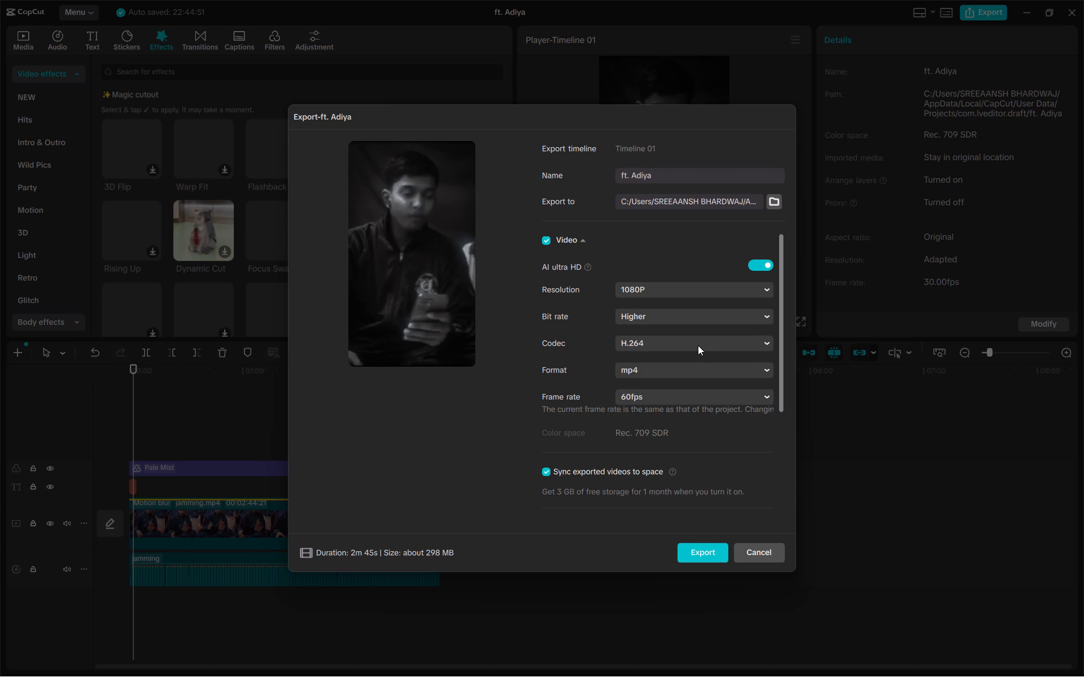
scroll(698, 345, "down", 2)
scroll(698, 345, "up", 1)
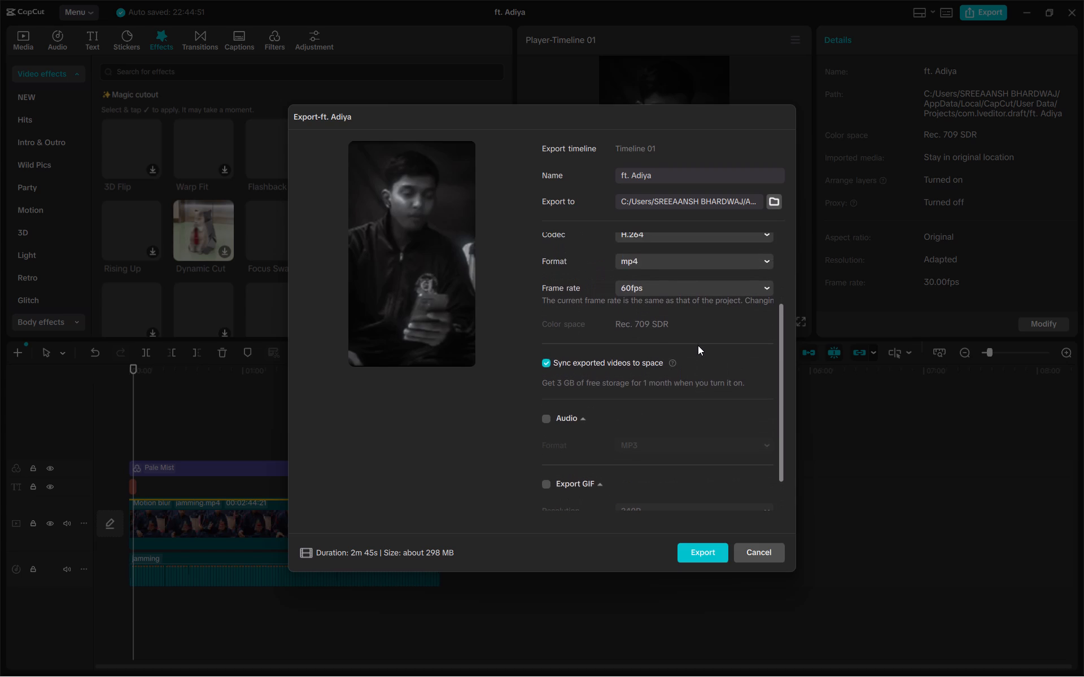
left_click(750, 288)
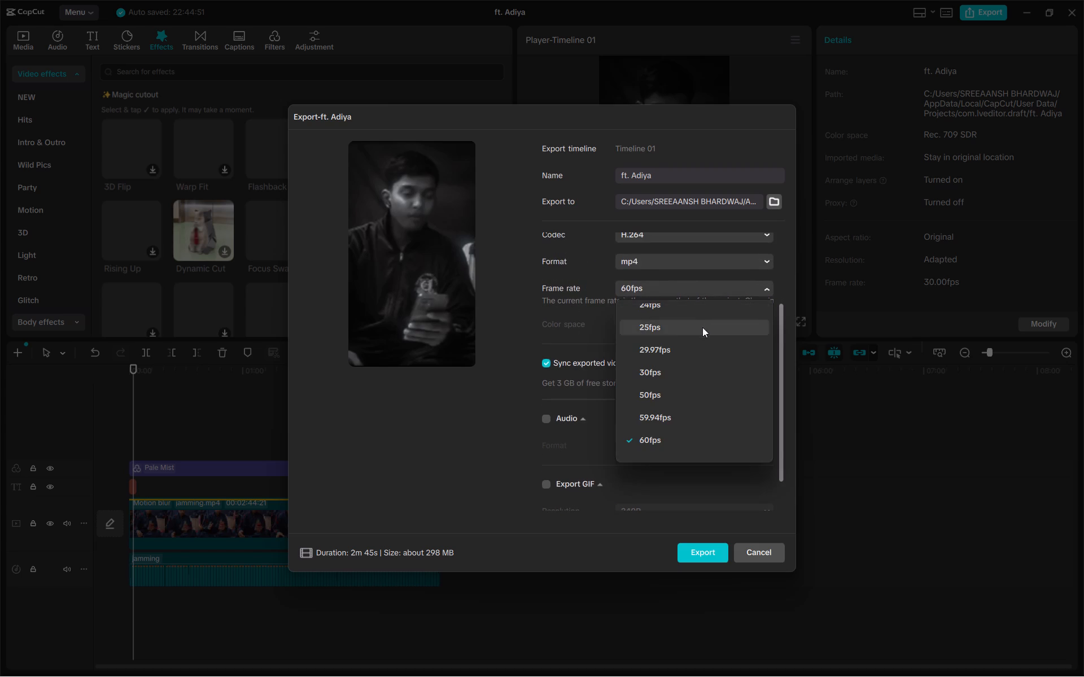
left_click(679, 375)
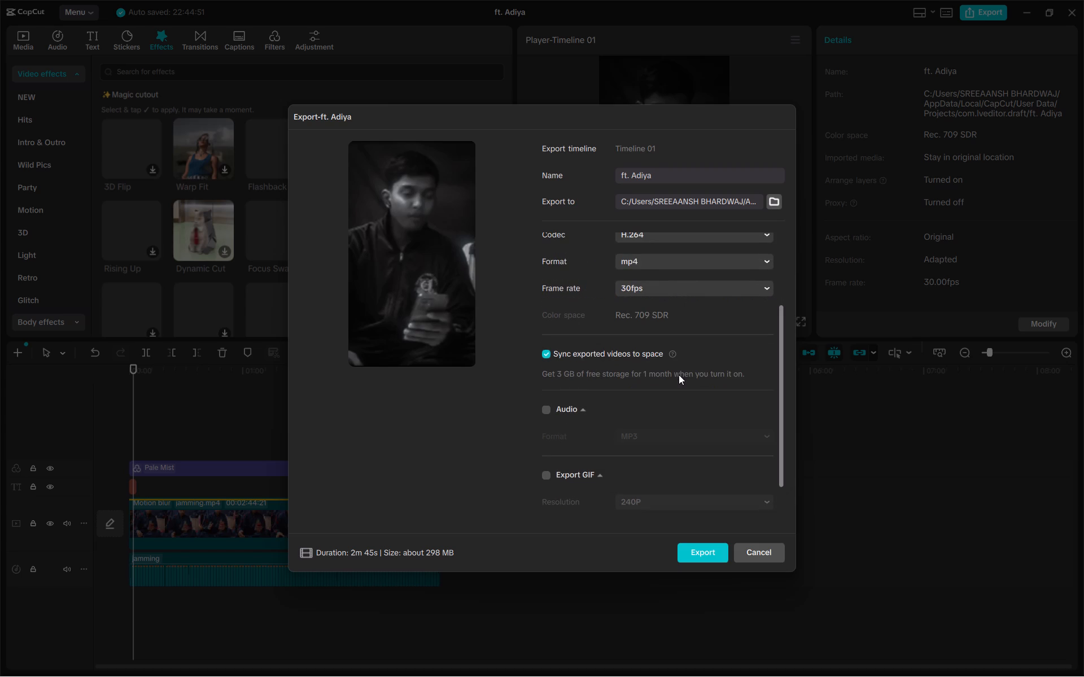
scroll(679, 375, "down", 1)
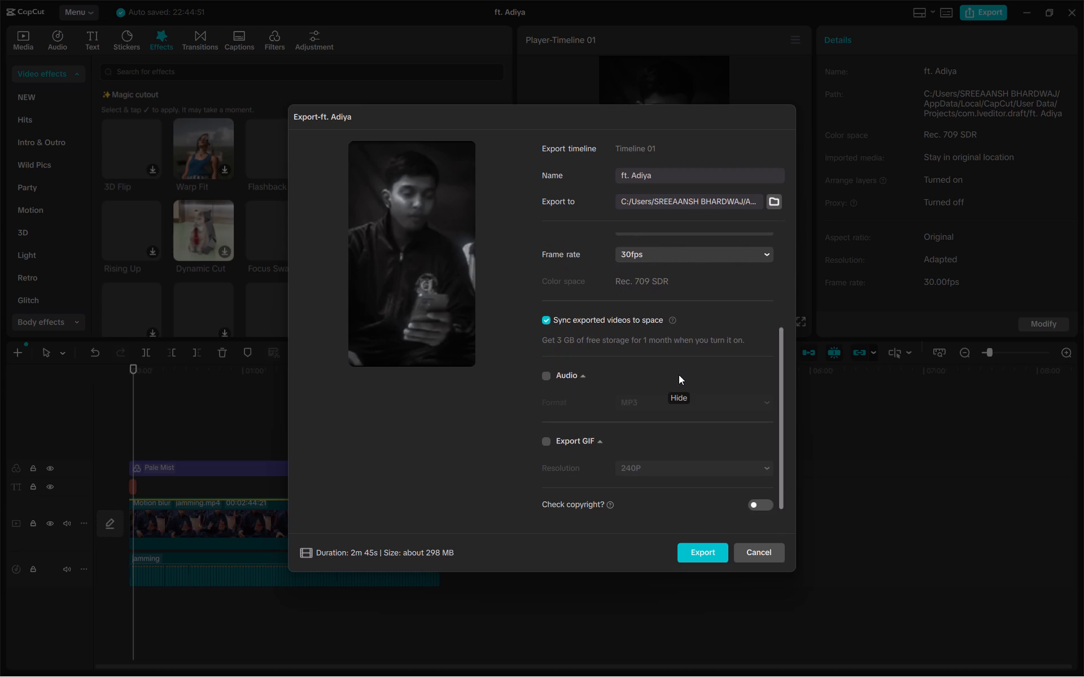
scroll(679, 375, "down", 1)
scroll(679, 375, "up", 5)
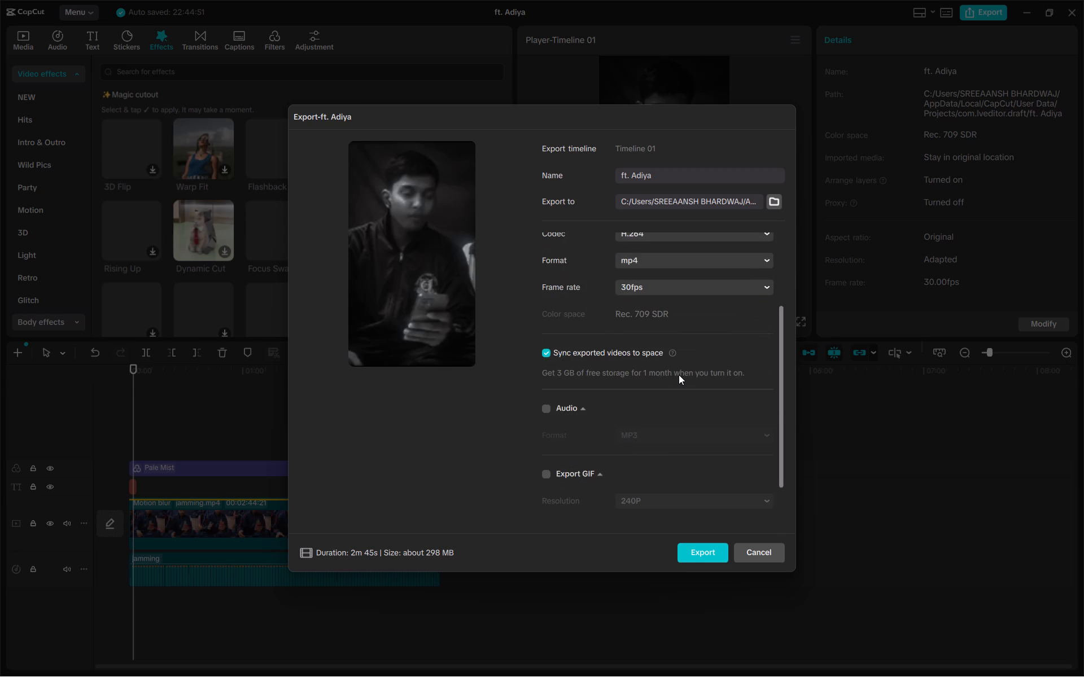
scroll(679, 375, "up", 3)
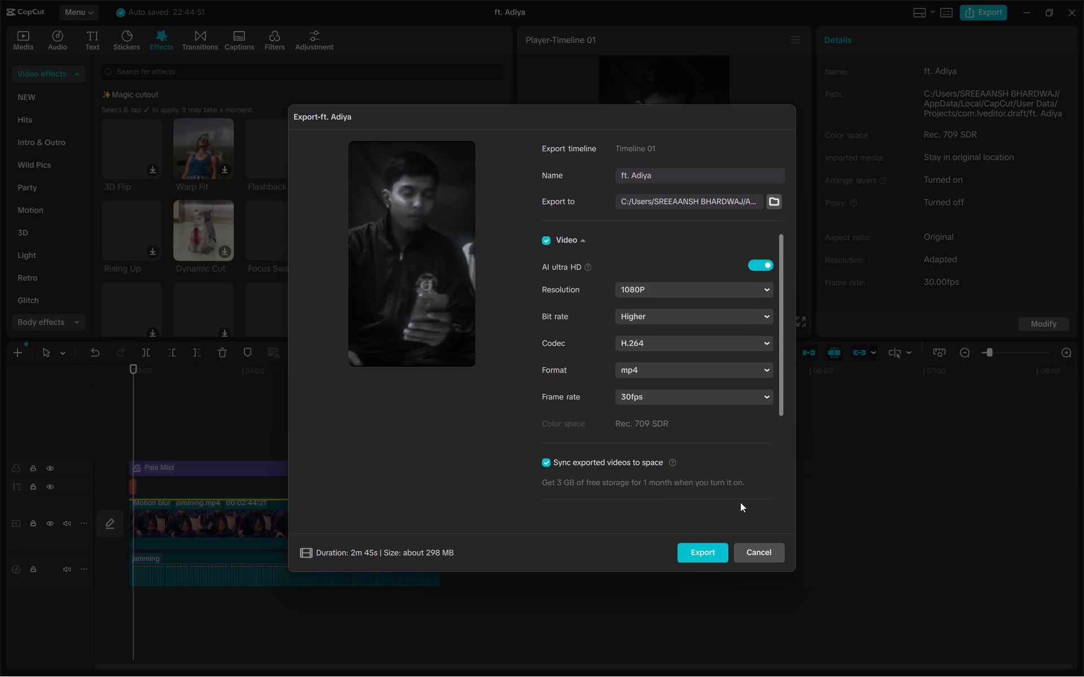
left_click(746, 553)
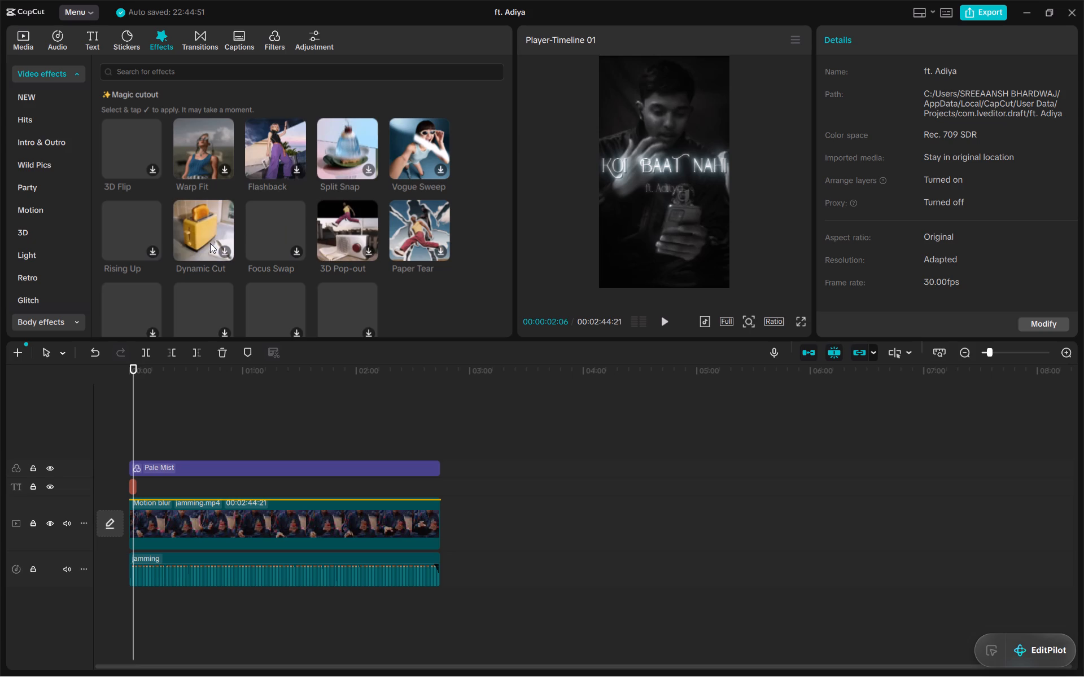
Download the Warp Fit and Dynamic Cut effects from the Magic cutout category.
double_click(206, 153)
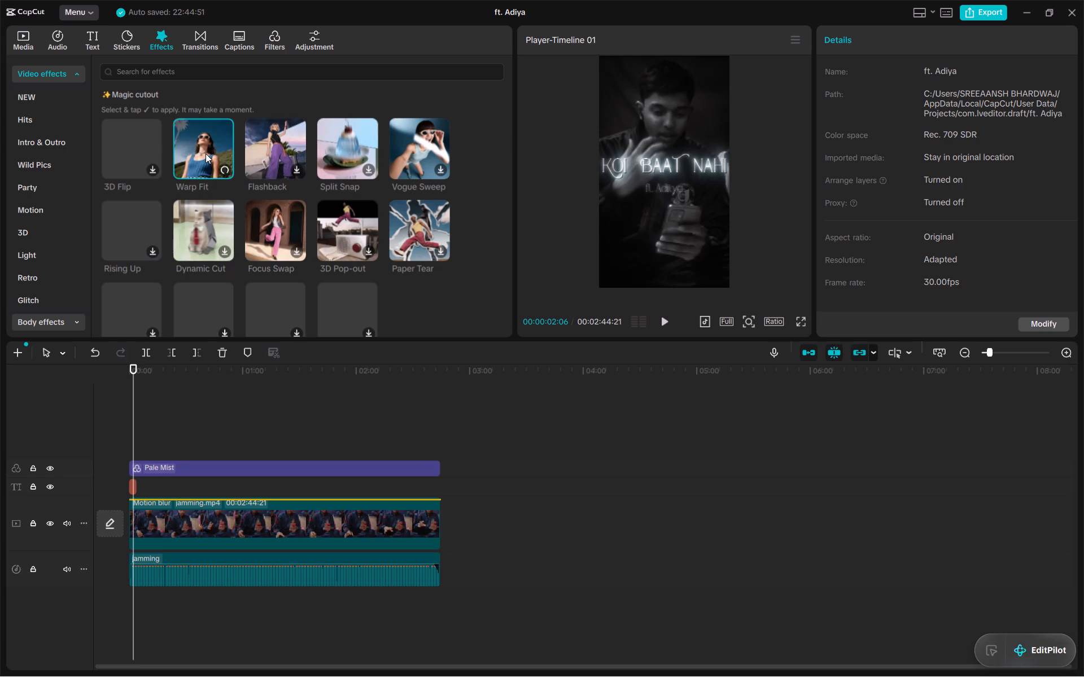
double_click(194, 225)
Look through the Magic cutout and NEW effects and the rest of the video effect categories.
scroll(199, 204, "down", 2)
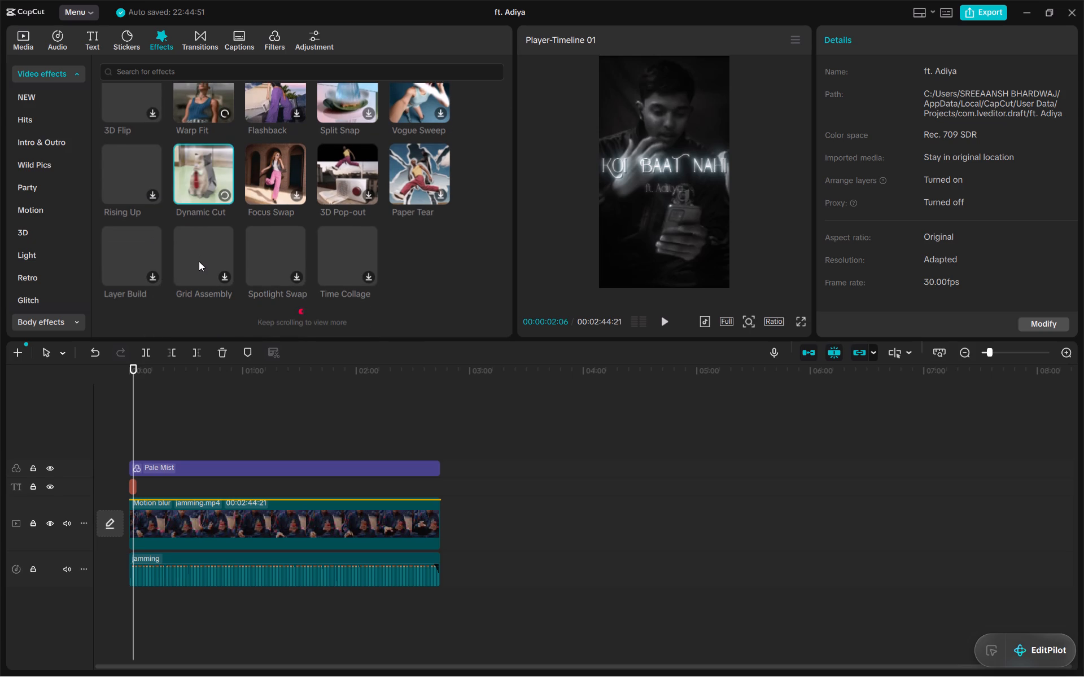
scroll(199, 261, "up", 1)
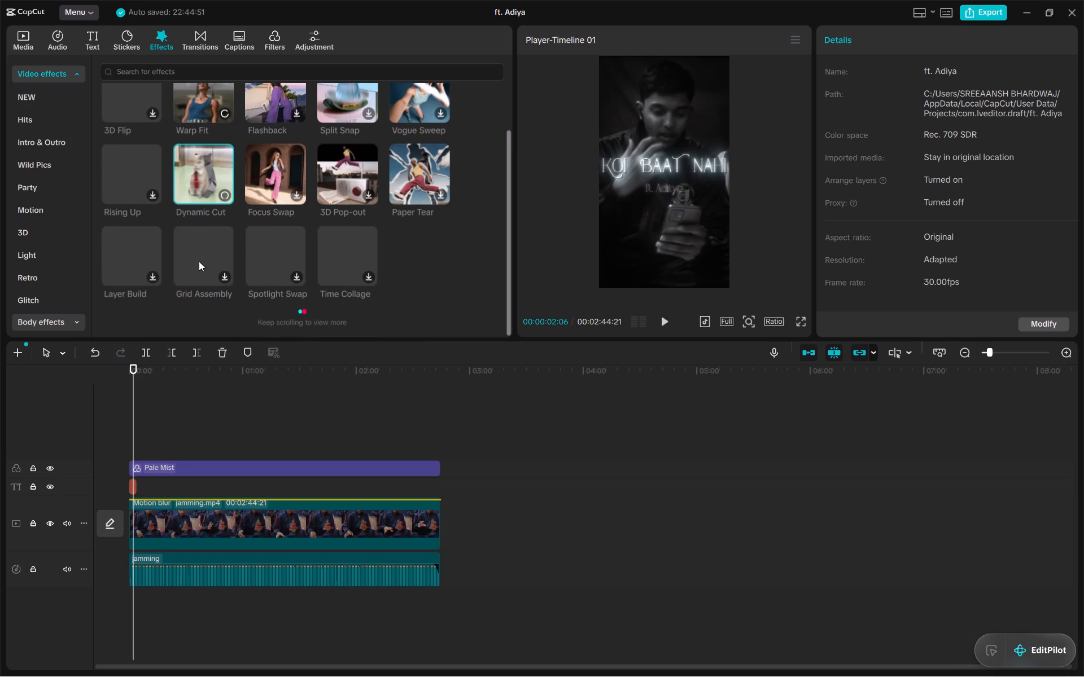
scroll(199, 261, "up", 2)
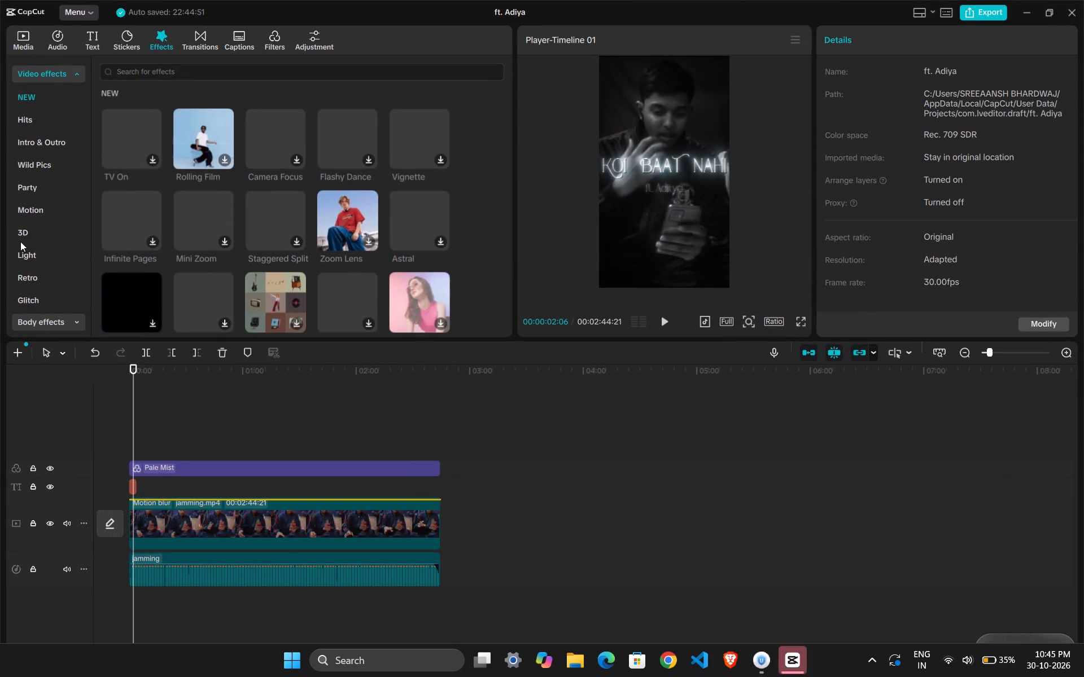
scroll(40, 190, "down", 3)
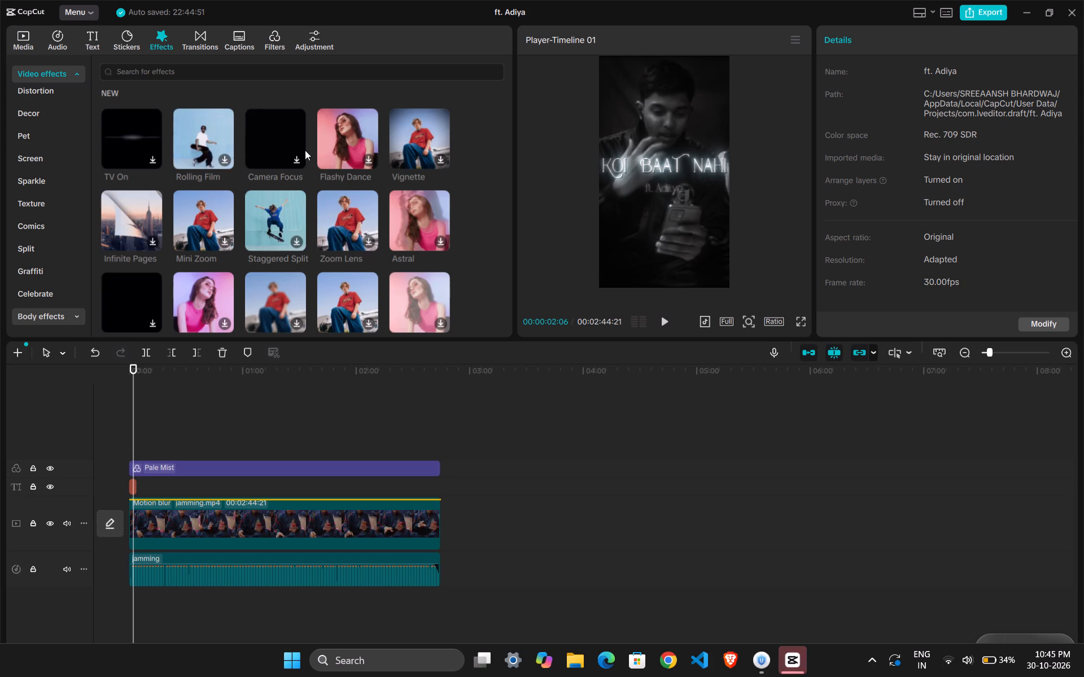
scroll(40, 272, "down", 2)
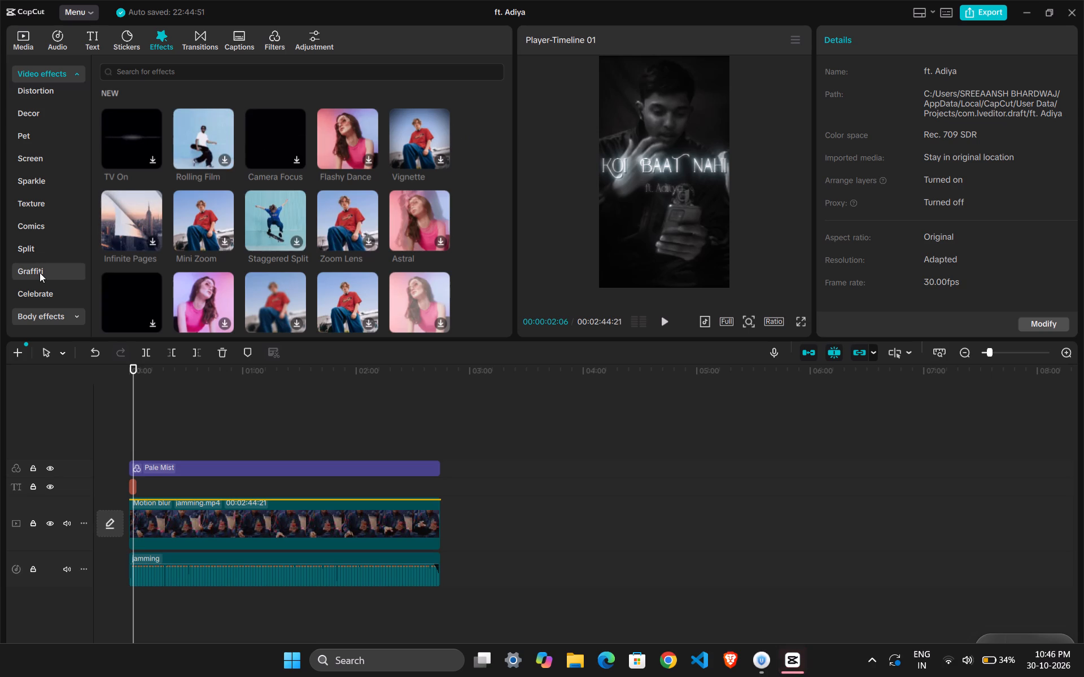
scroll(40, 272, "down", 1)
scroll(40, 272, "up", 2)
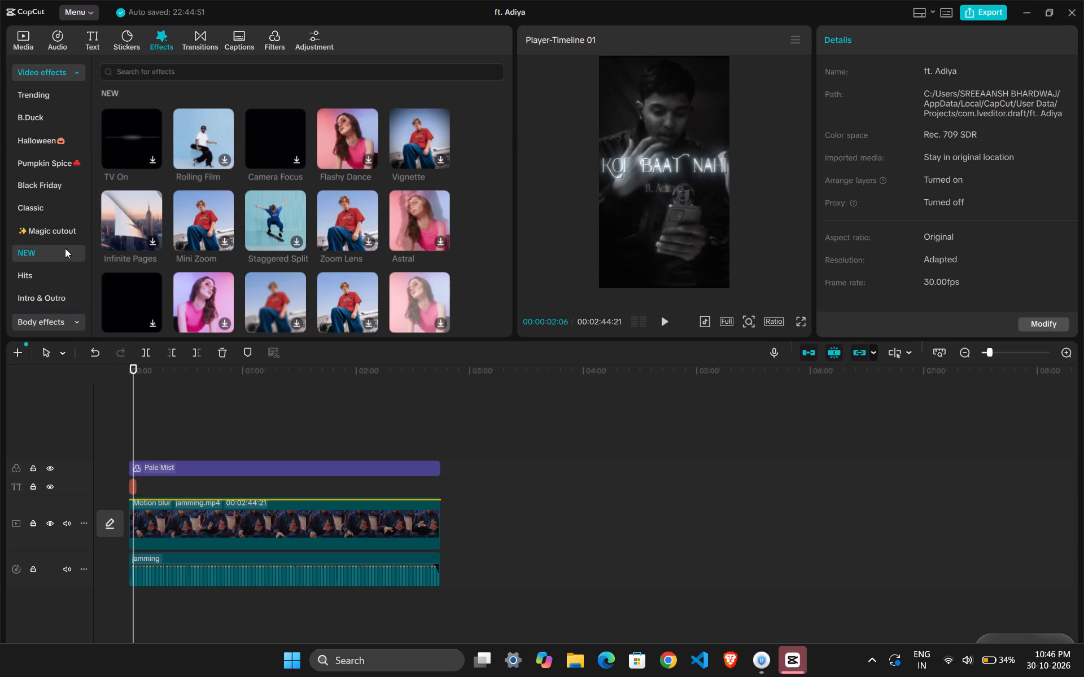
left_click(55, 230)
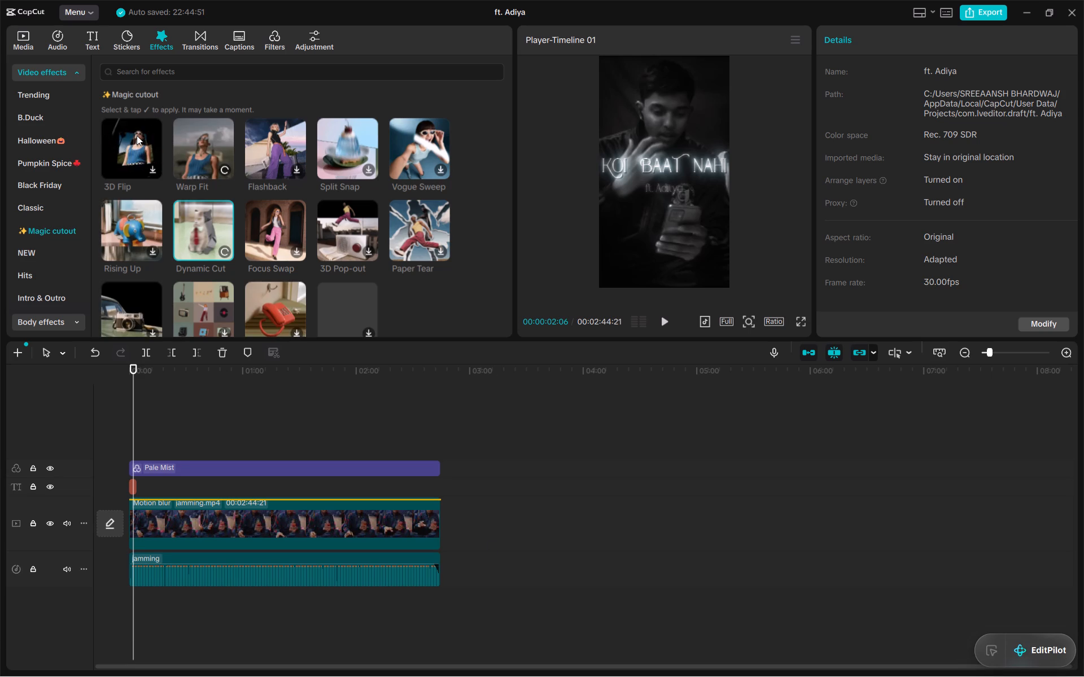
scroll(137, 135, "down", 1)
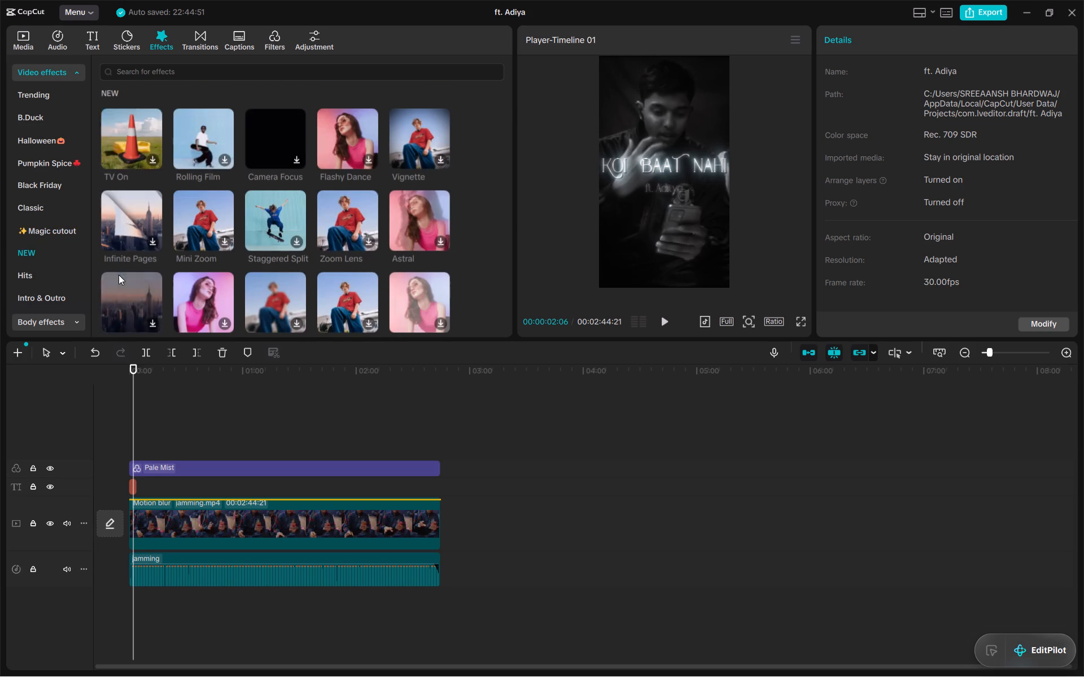
Add the Magic cutout effect Warp Fit on its own track above the Pale Mist filter, about 7 seconds into the timeline.
left_click(61, 230)
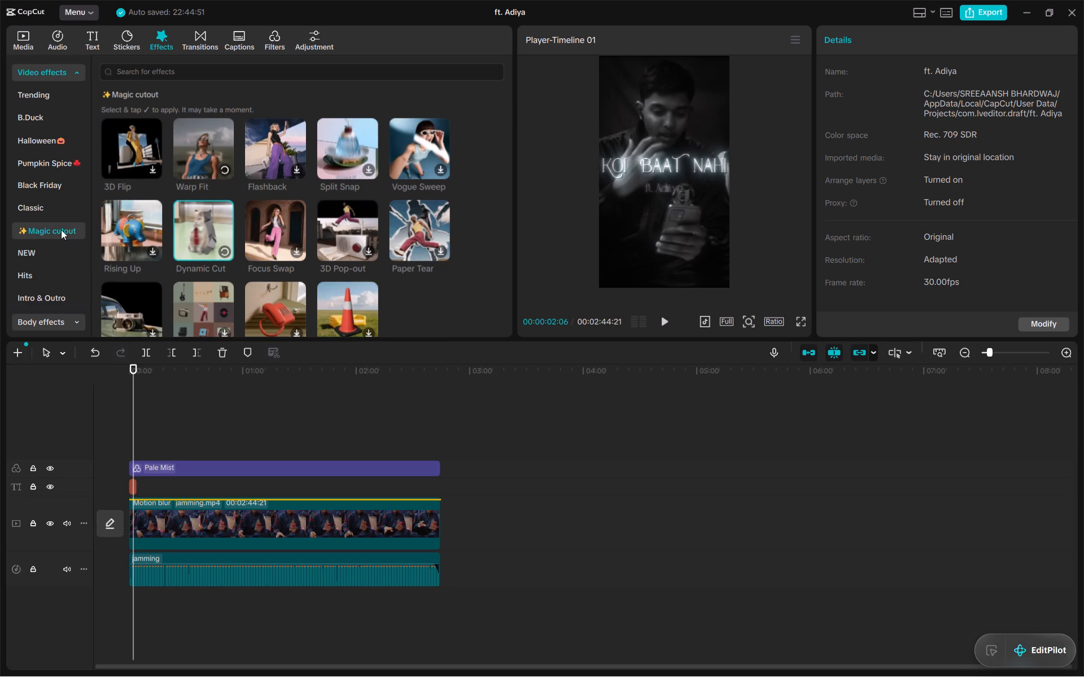
double_click(212, 221)
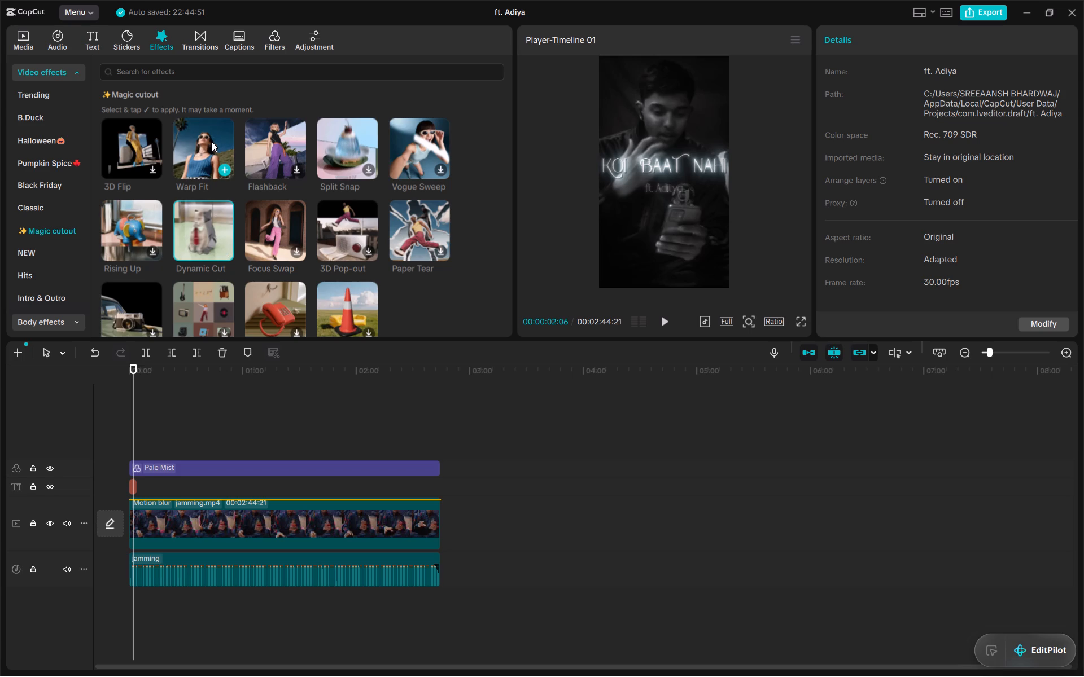
left_click_drag(212, 142, 136, 449)
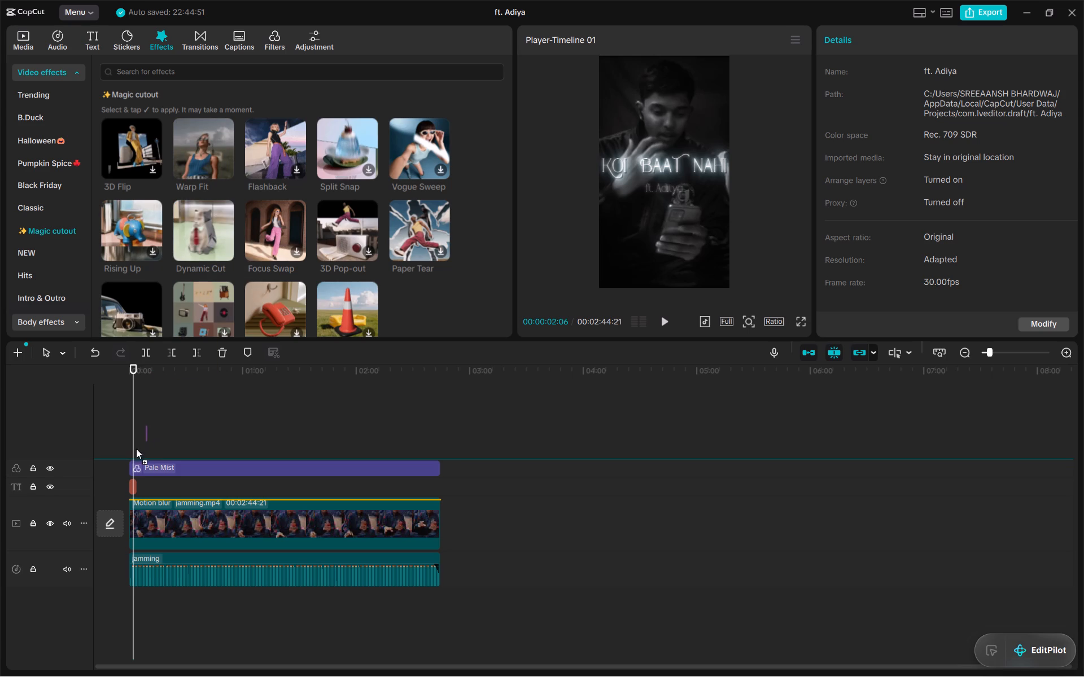
left_click_drag(136, 449, 142, 446)
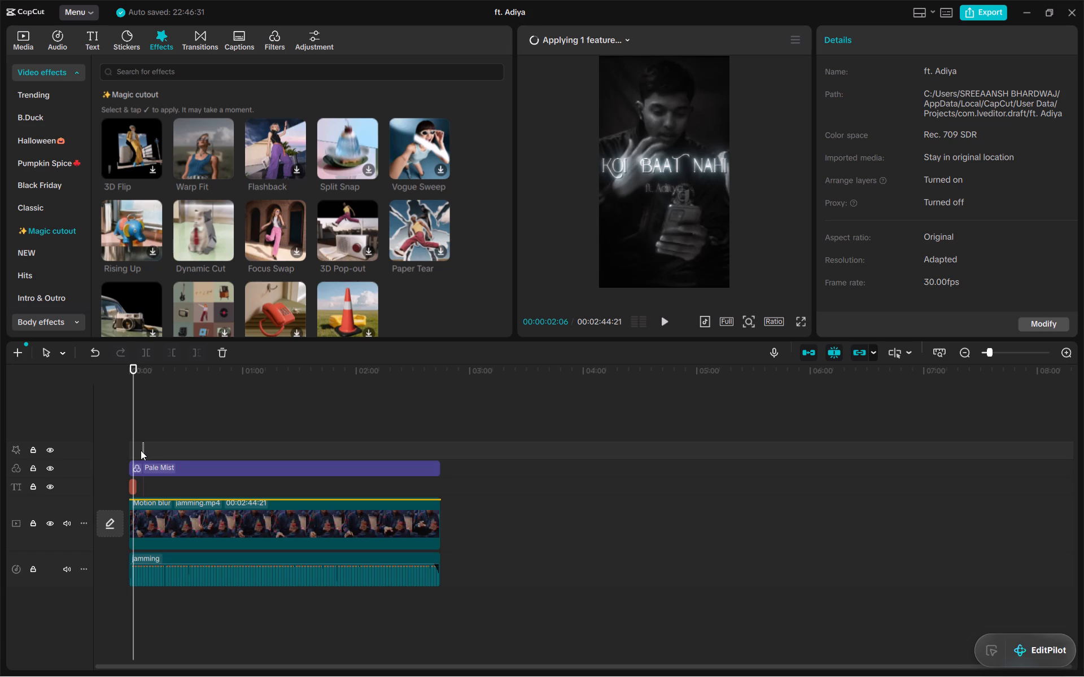
Preview the video around the newly added Warp Fit effect and check the frame near 18 seconds.
key("space")
key("space")
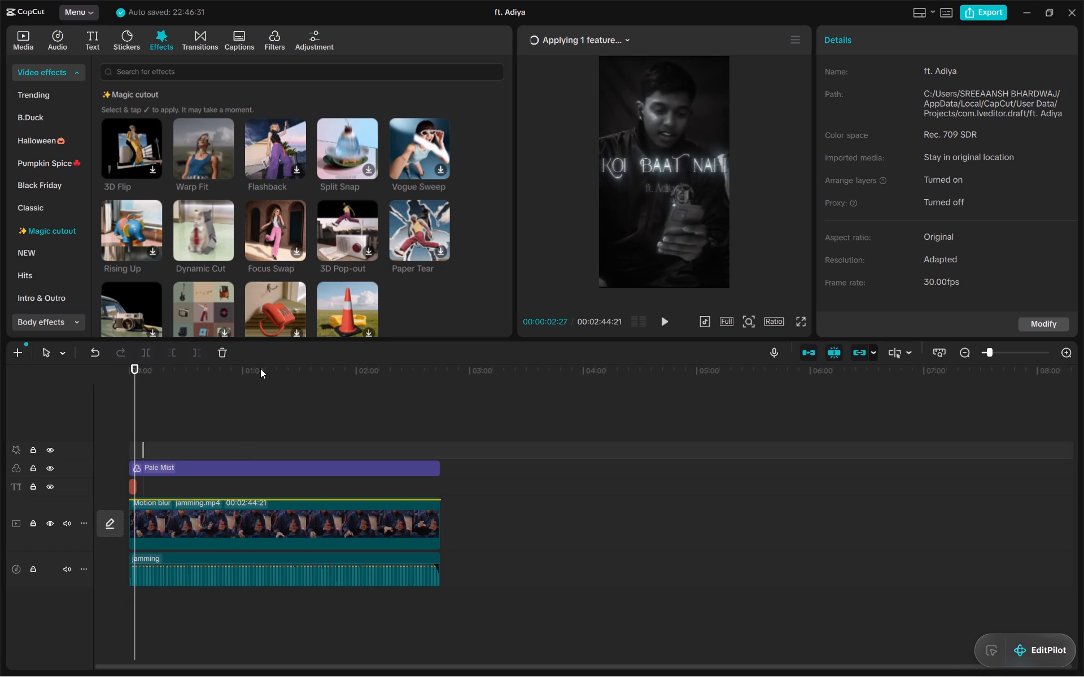
left_click(1007, 351)
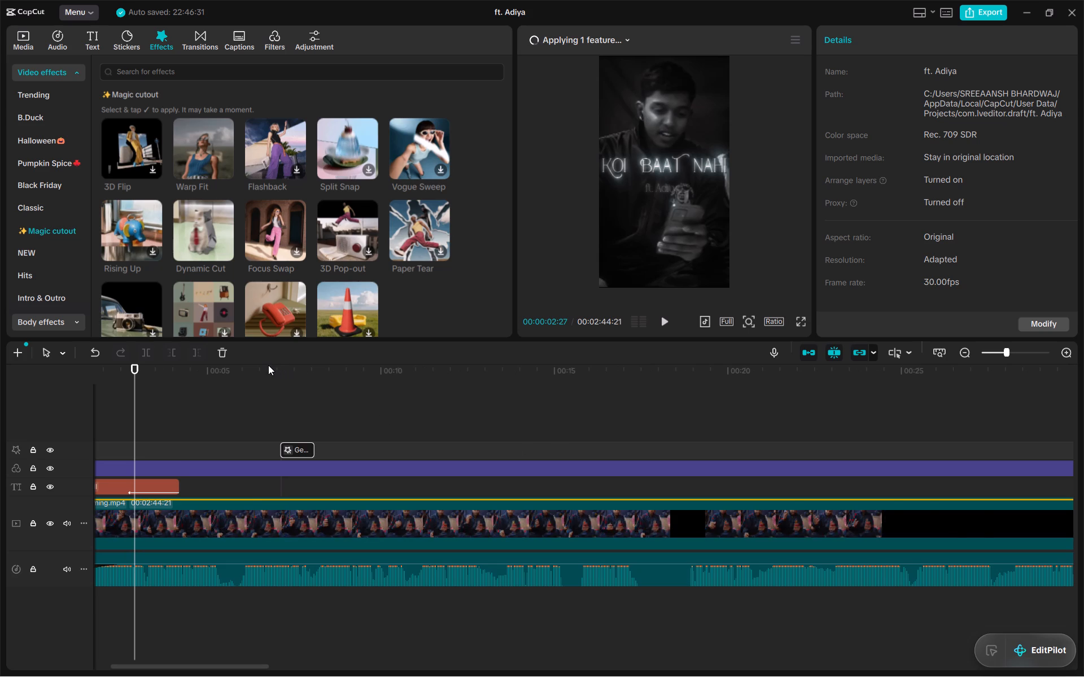
left_click(268, 365)
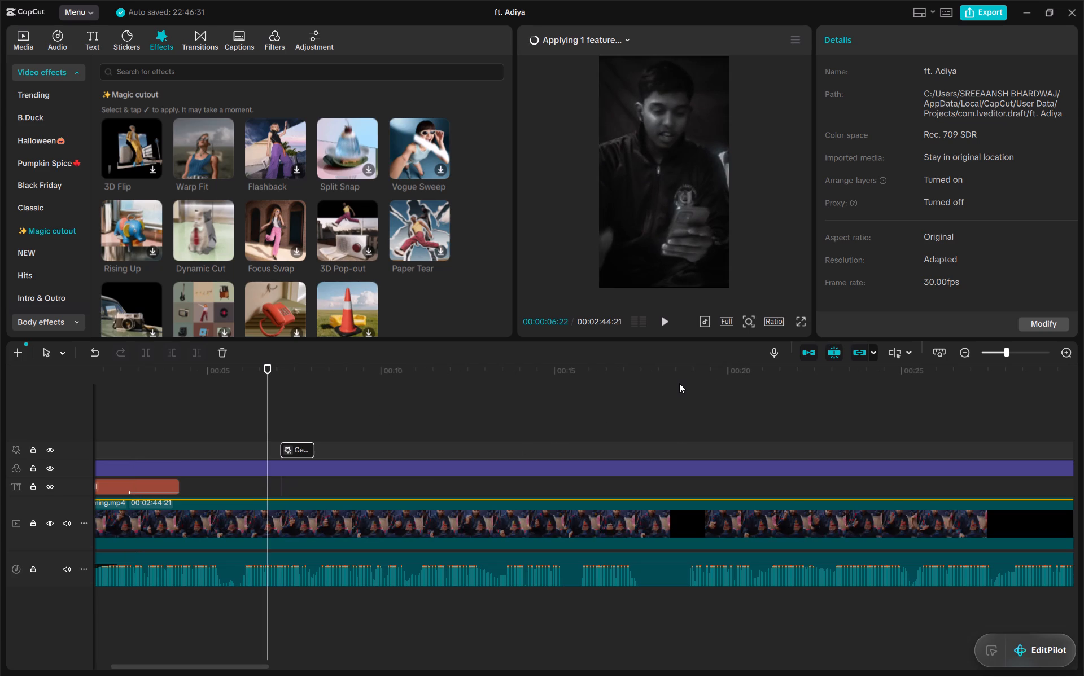
key("space")
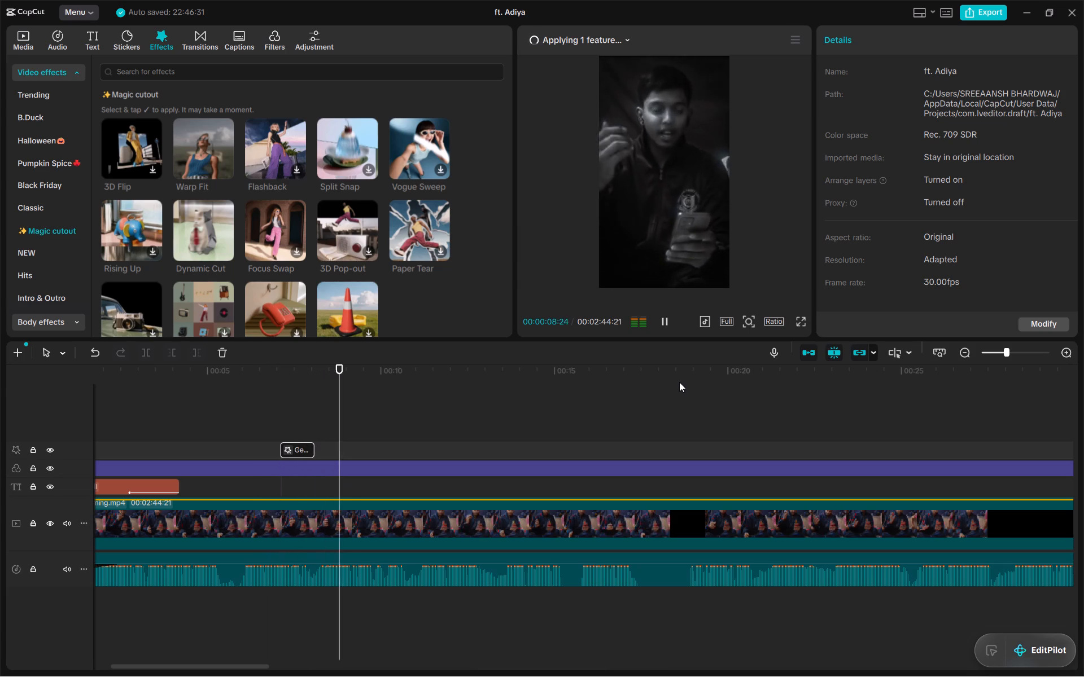
left_click(679, 378)
key("space")
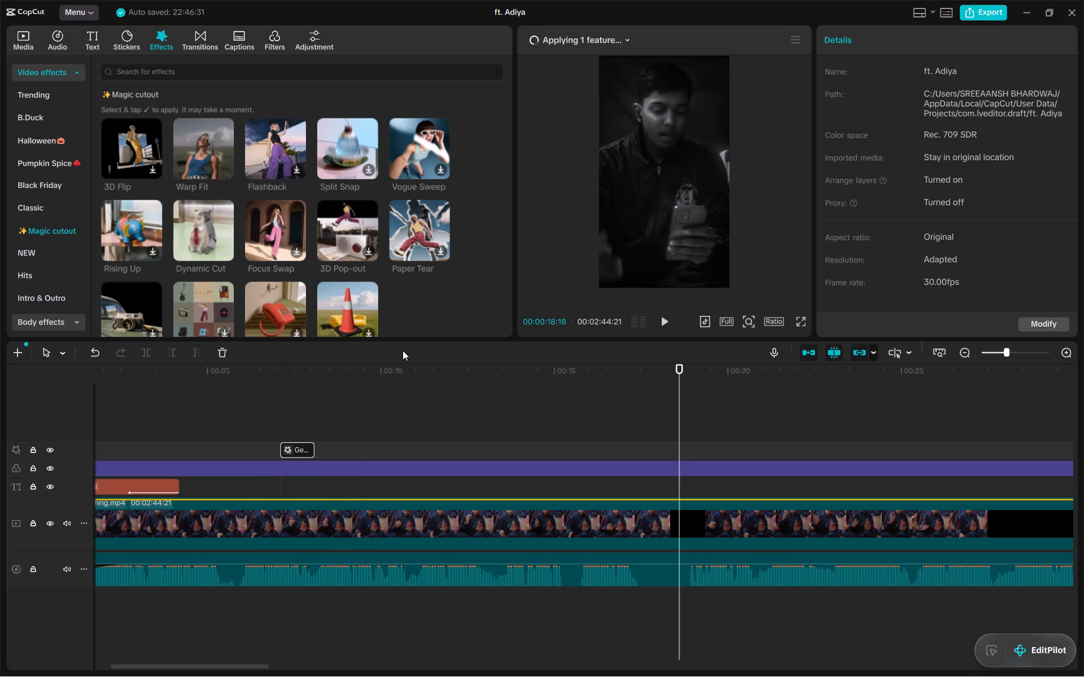
left_click(233, 376)
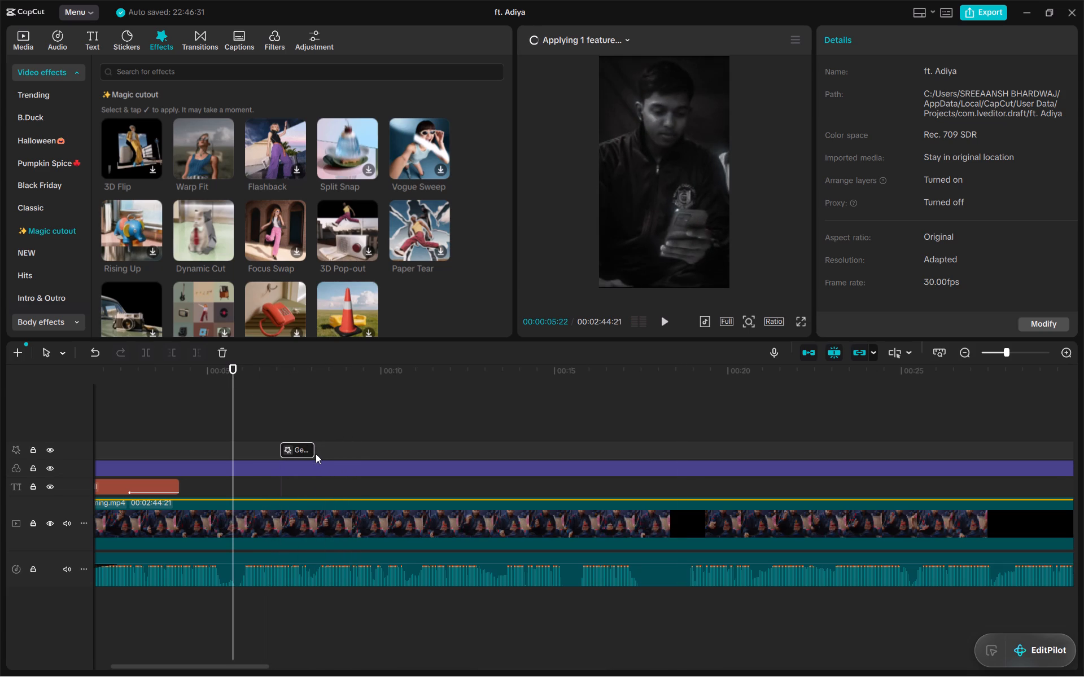
left_click(307, 450)
scroll(374, 411, "down", 2, "ctrl")
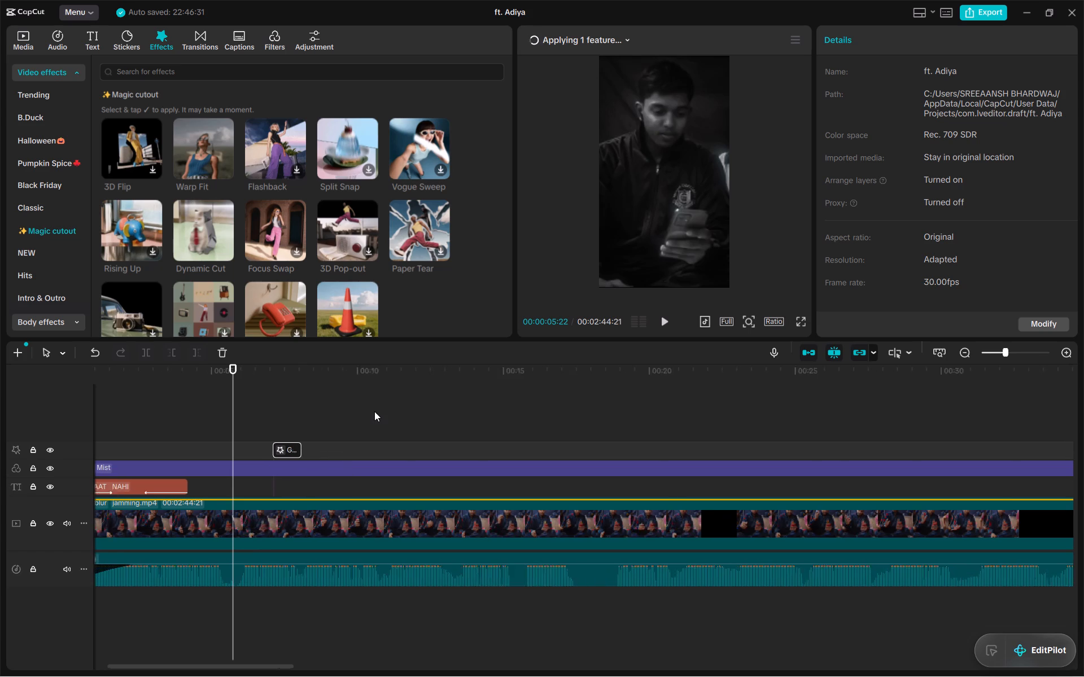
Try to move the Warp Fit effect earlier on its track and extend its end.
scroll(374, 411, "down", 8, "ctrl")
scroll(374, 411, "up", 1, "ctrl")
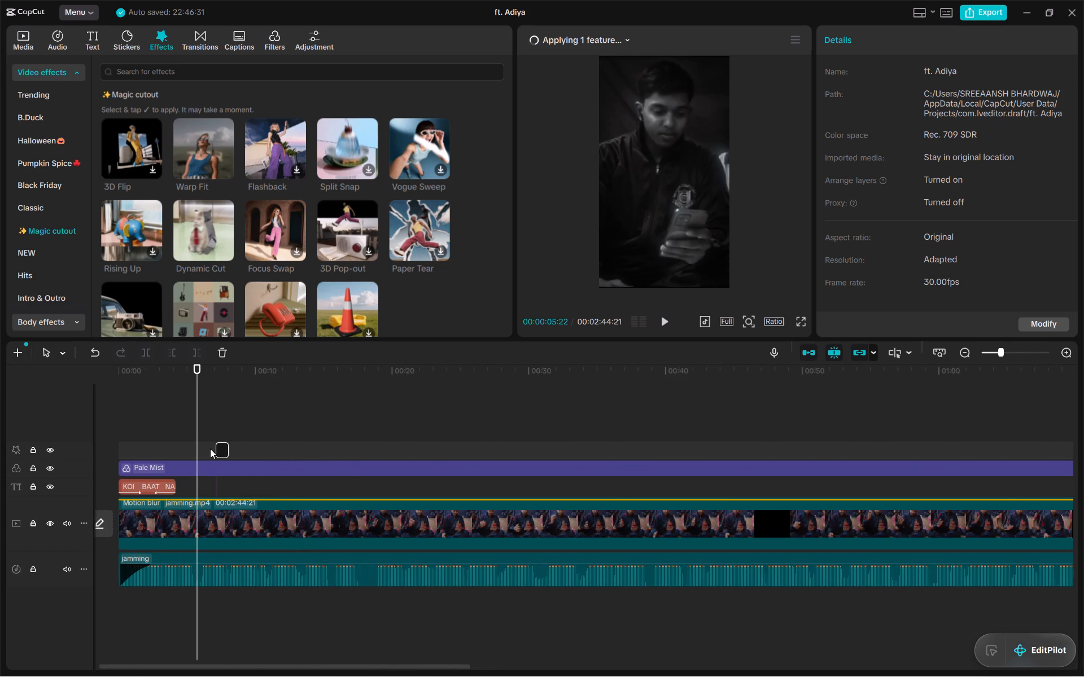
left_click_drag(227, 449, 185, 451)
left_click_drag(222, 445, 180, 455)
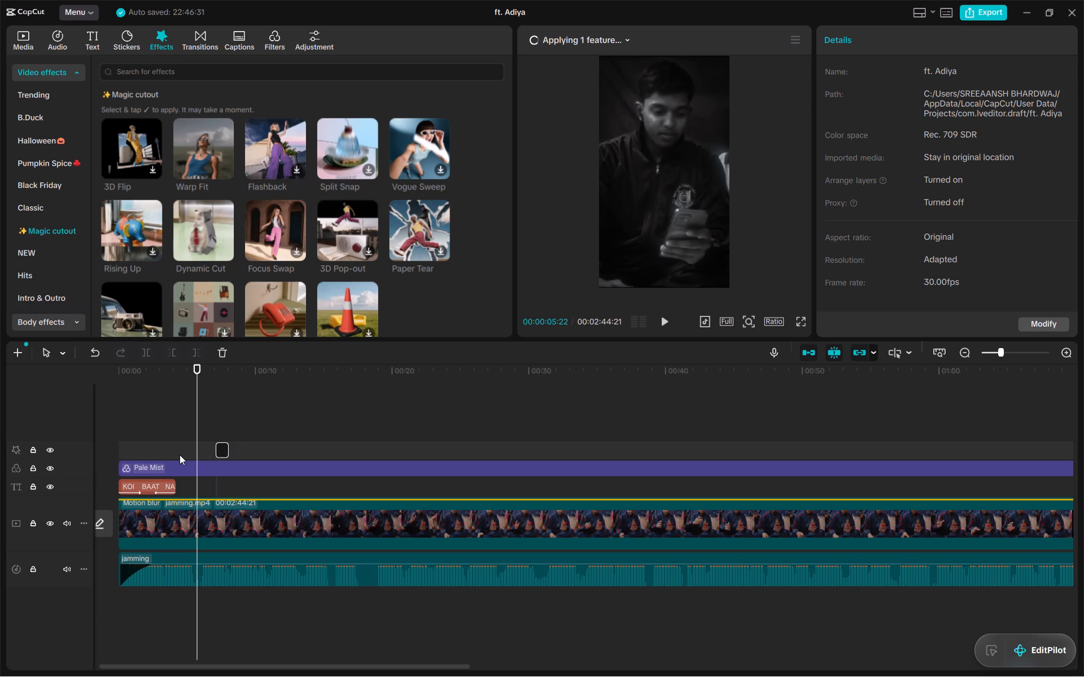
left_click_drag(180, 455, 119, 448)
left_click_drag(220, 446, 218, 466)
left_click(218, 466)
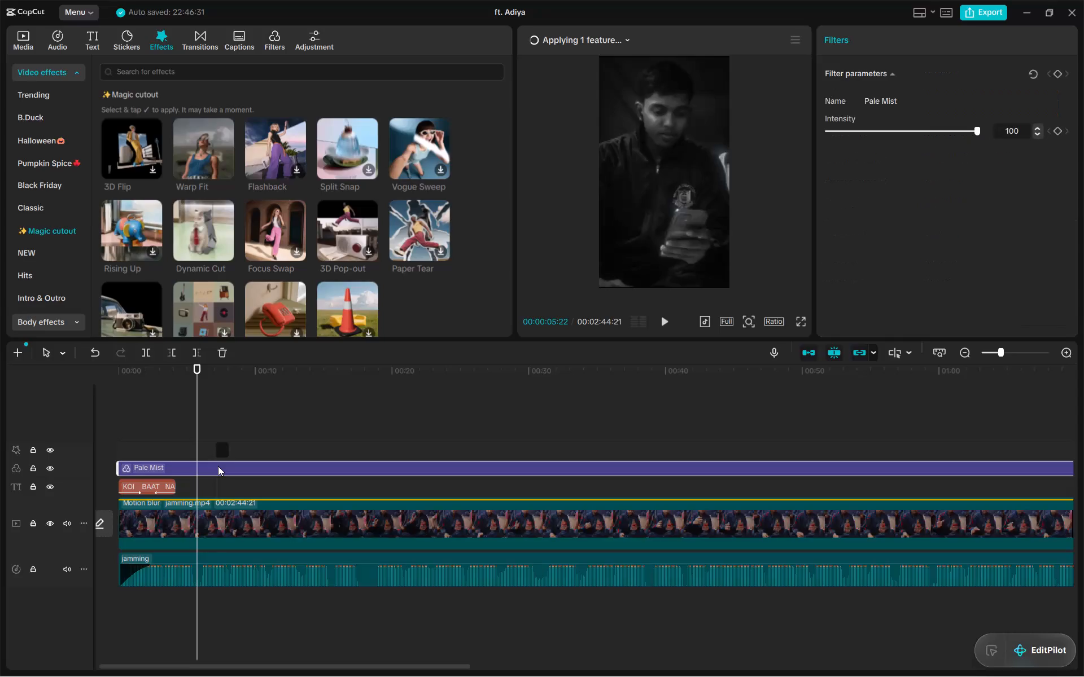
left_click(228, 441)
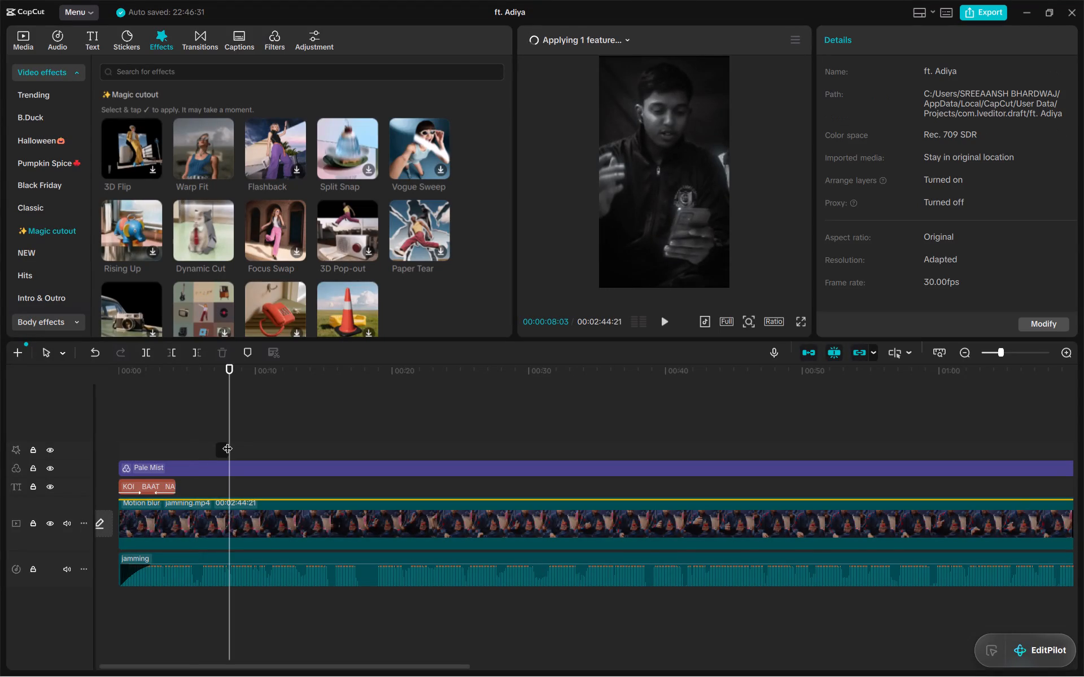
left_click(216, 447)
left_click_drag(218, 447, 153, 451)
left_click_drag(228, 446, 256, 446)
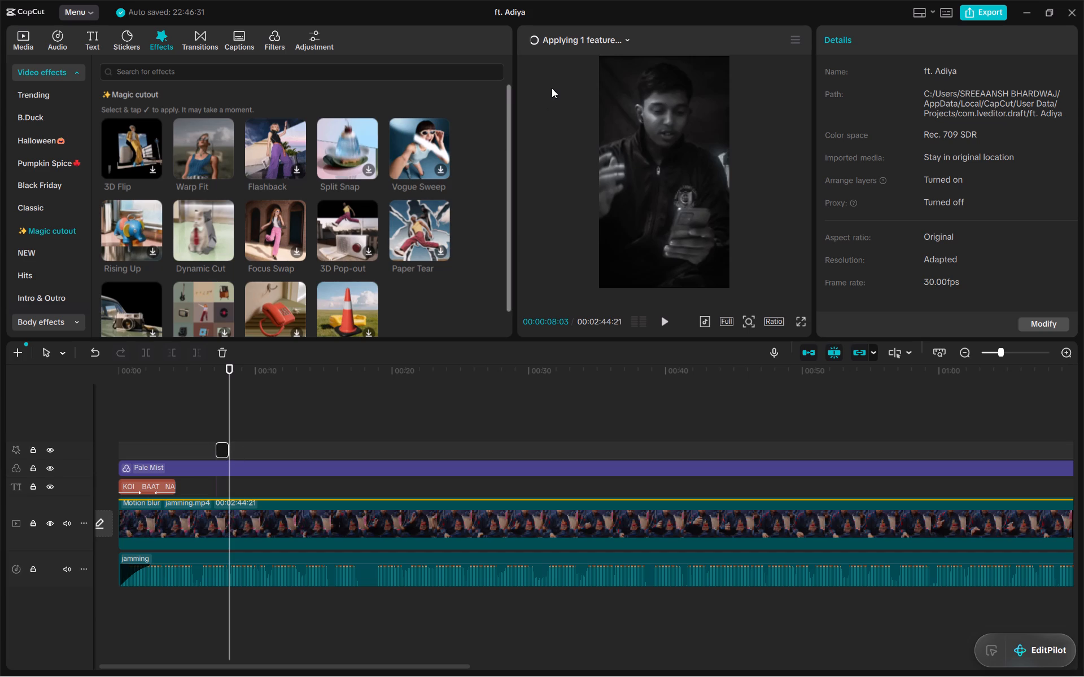
Check the processing progress of the Warp Fit effect.
left_click(602, 32)
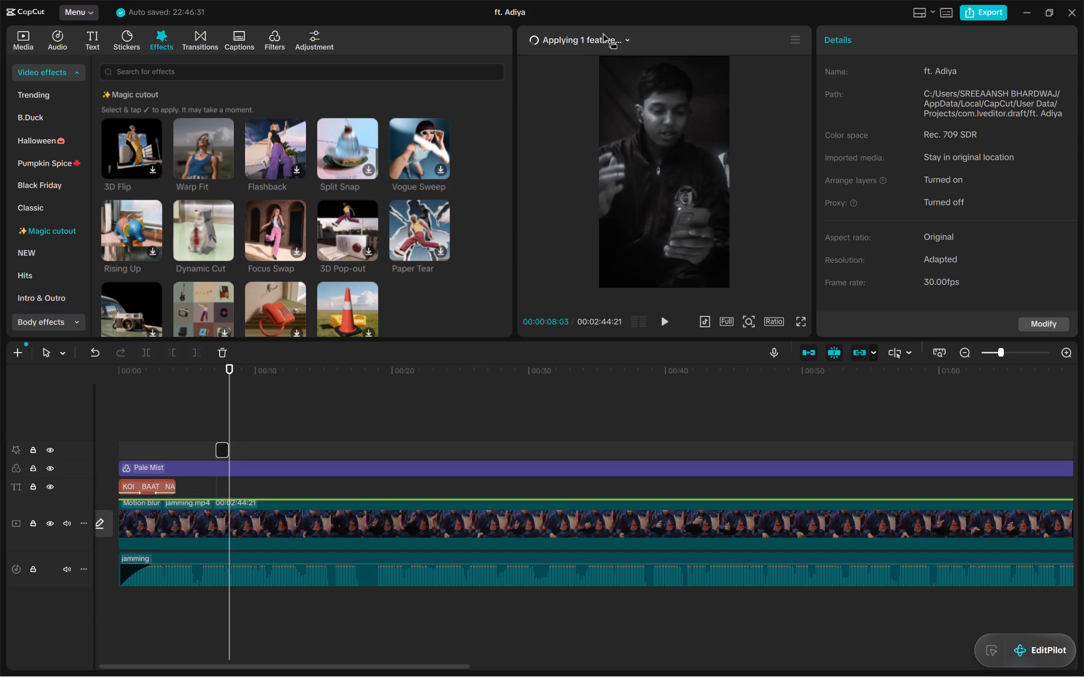
left_click(614, 33)
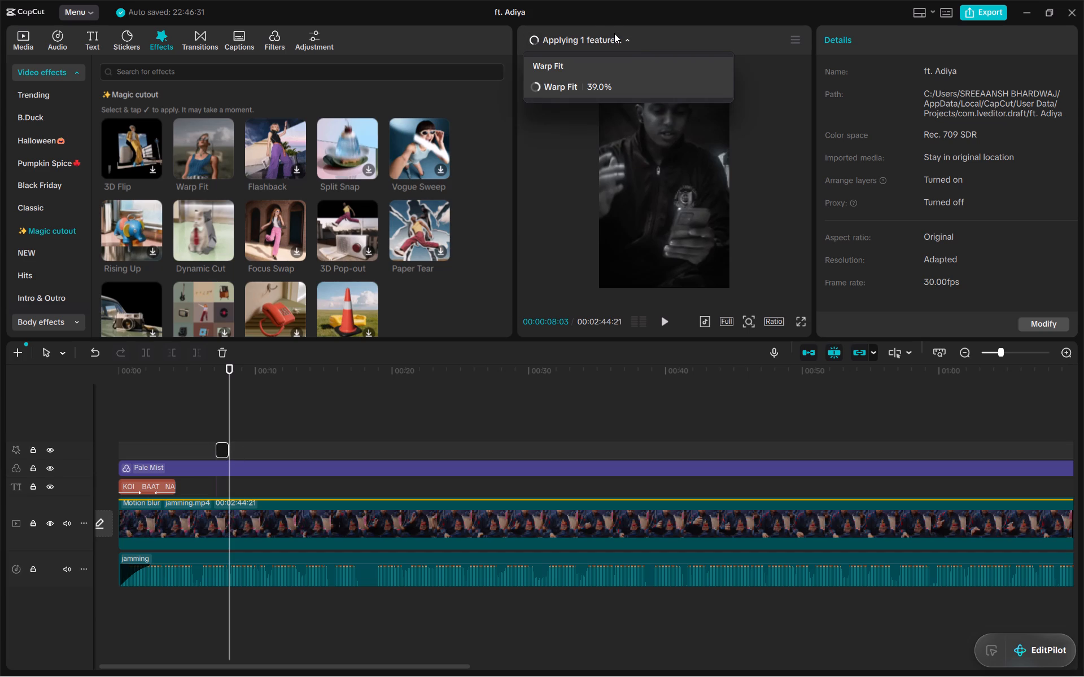
left_click(561, 163)
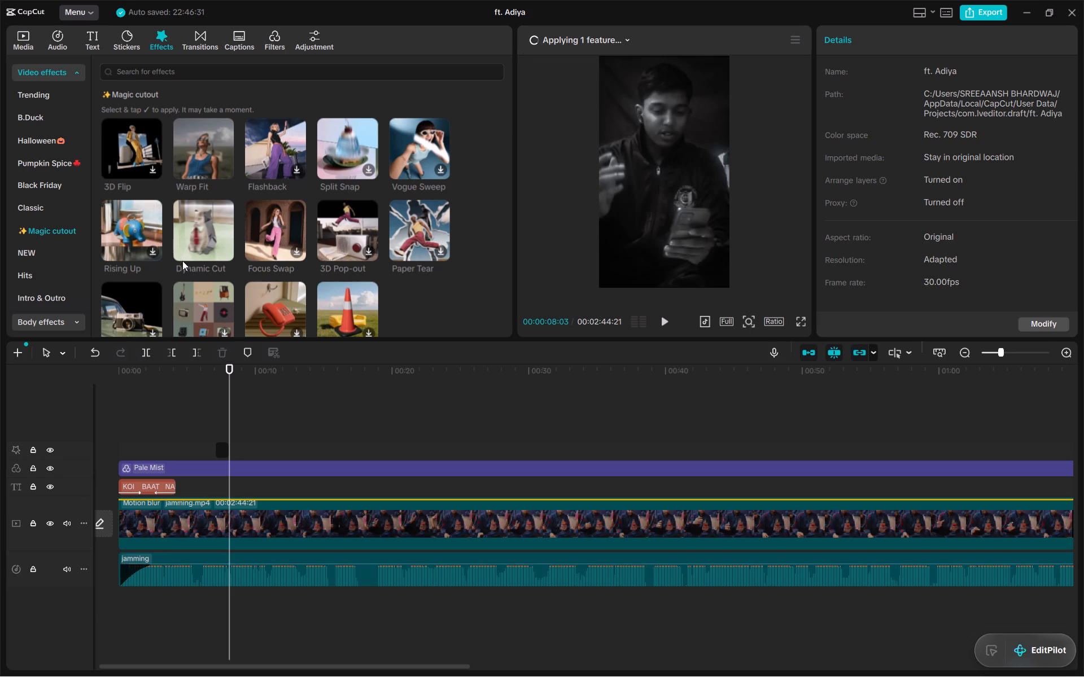
Add the Magic cutout effect Dynamic Cut at the start of the effects track and check its processing progress.
left_click_drag(194, 234, 110, 454)
left_click_drag(110, 454, 121, 451)
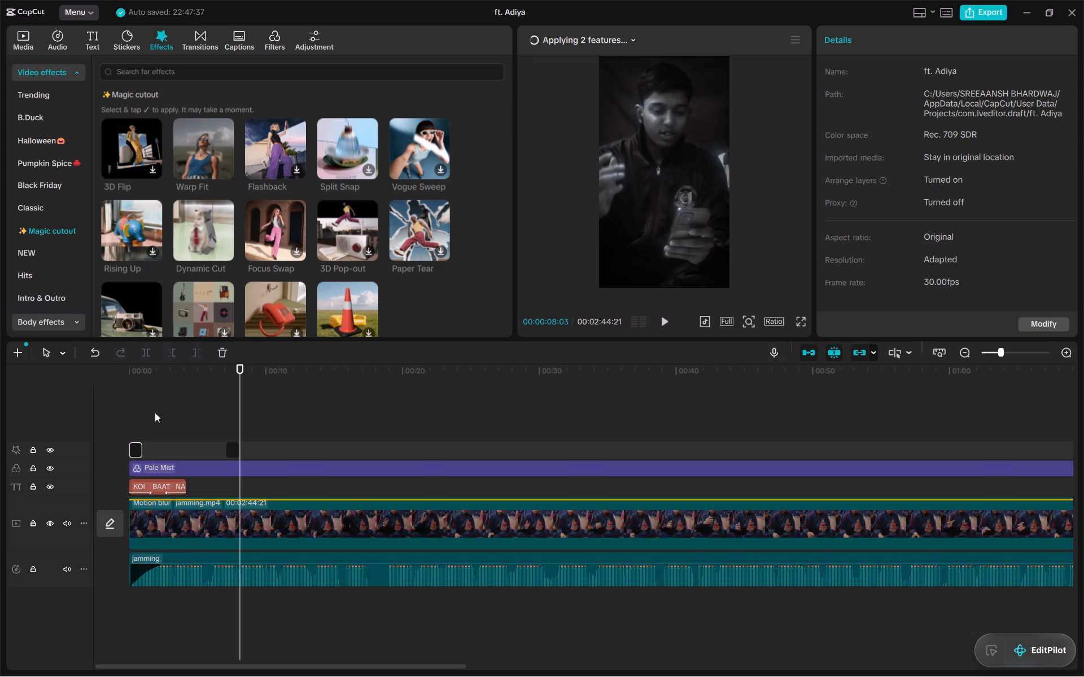
left_click(597, 46)
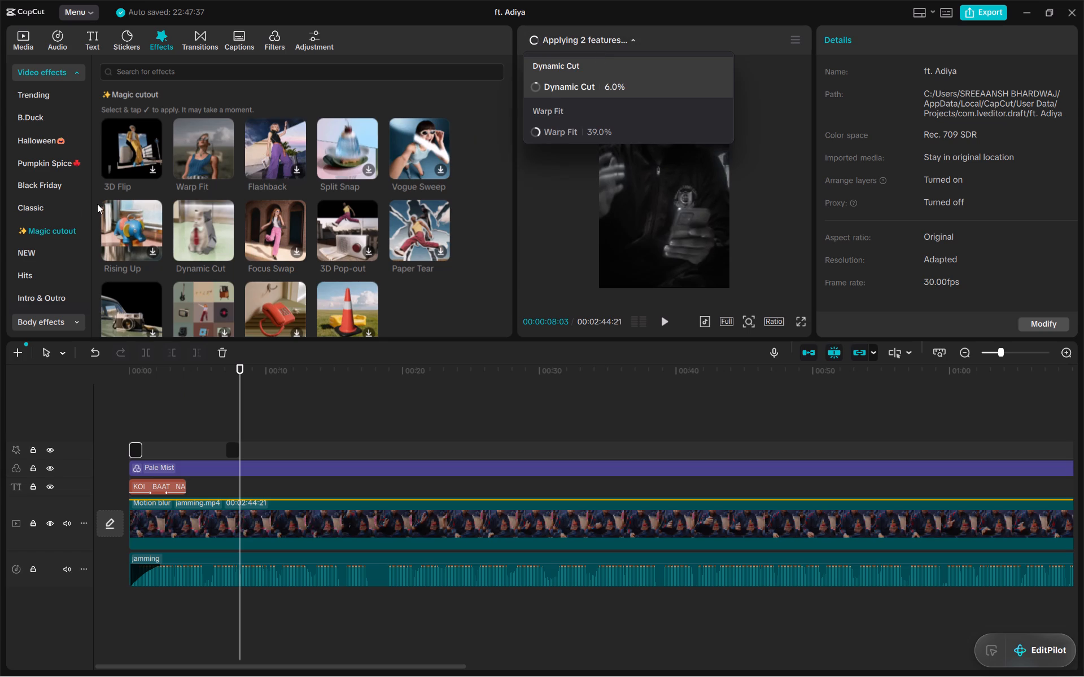
Look through the remaining video effect categories and examine the effects in the NEW category.
scroll(3, 224, "down", 3)
scroll(40, 255, "down", 1)
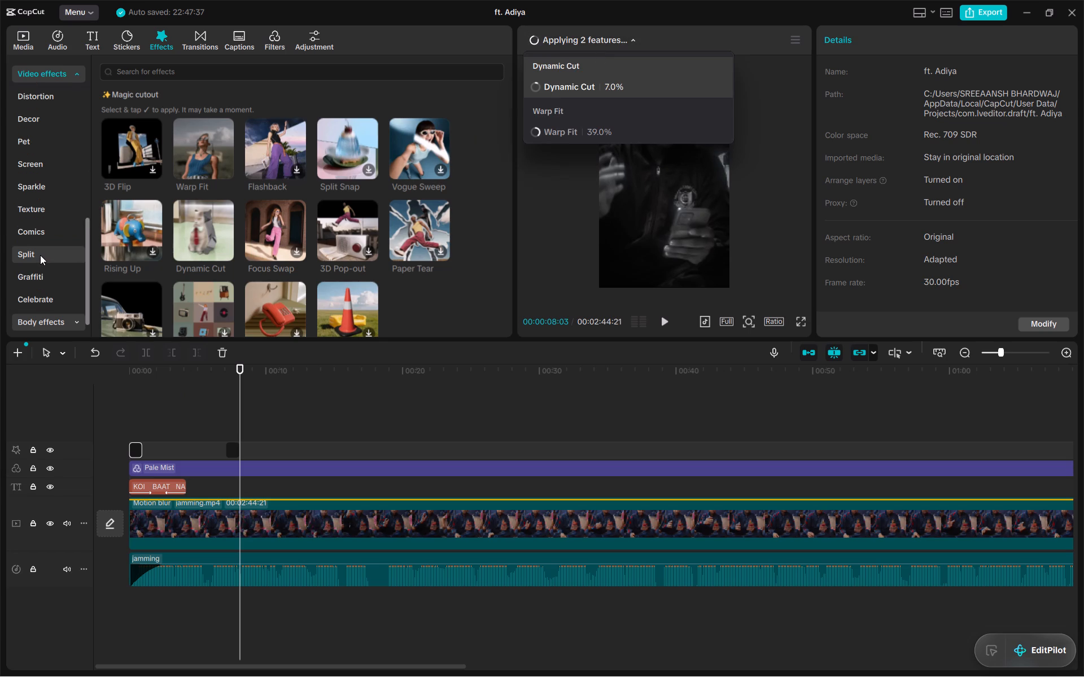
scroll(40, 255, "down", 1)
scroll(40, 255, "up", 1)
left_click(61, 122)
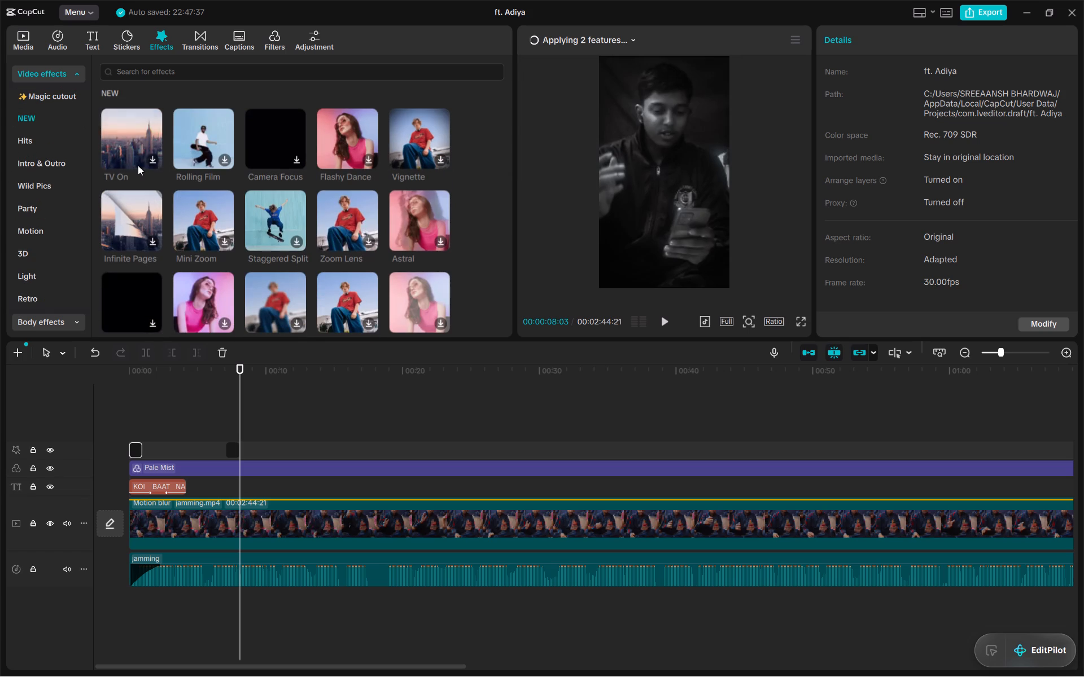
scroll(187, 208, "down", 2)
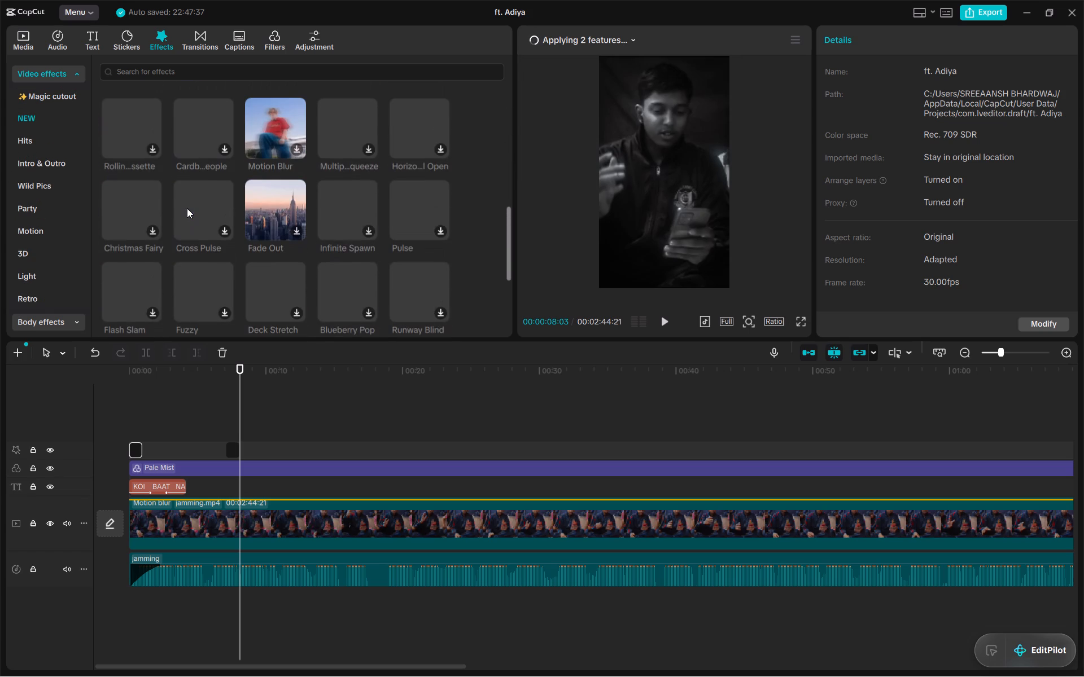
scroll(187, 208, "down", 2)
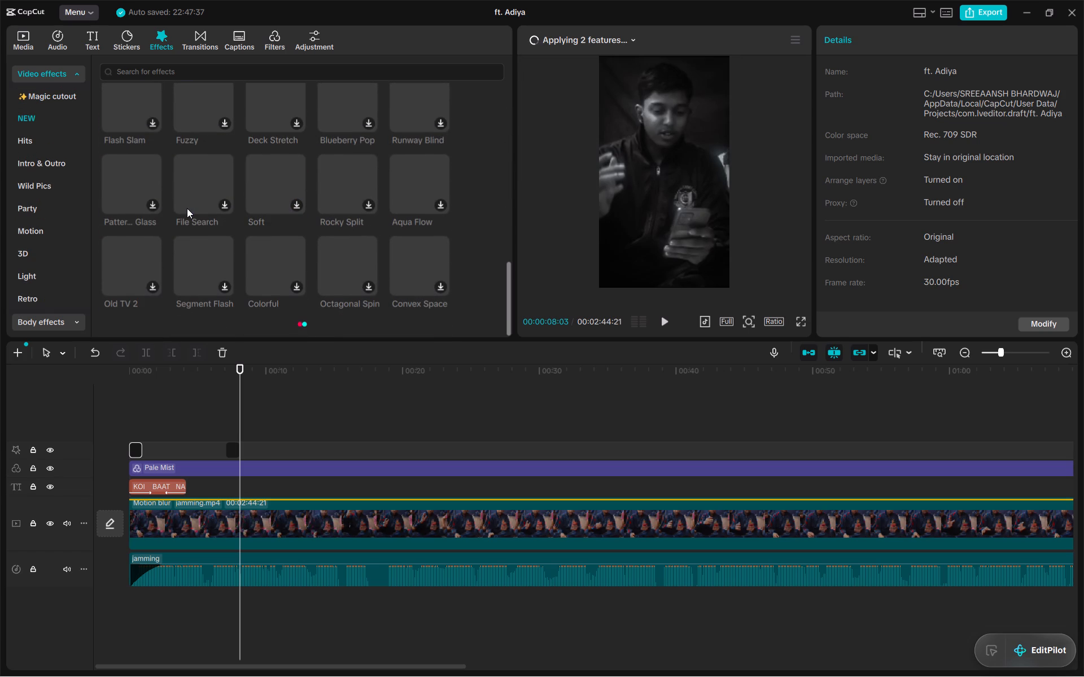
scroll(187, 208, "up", 6)
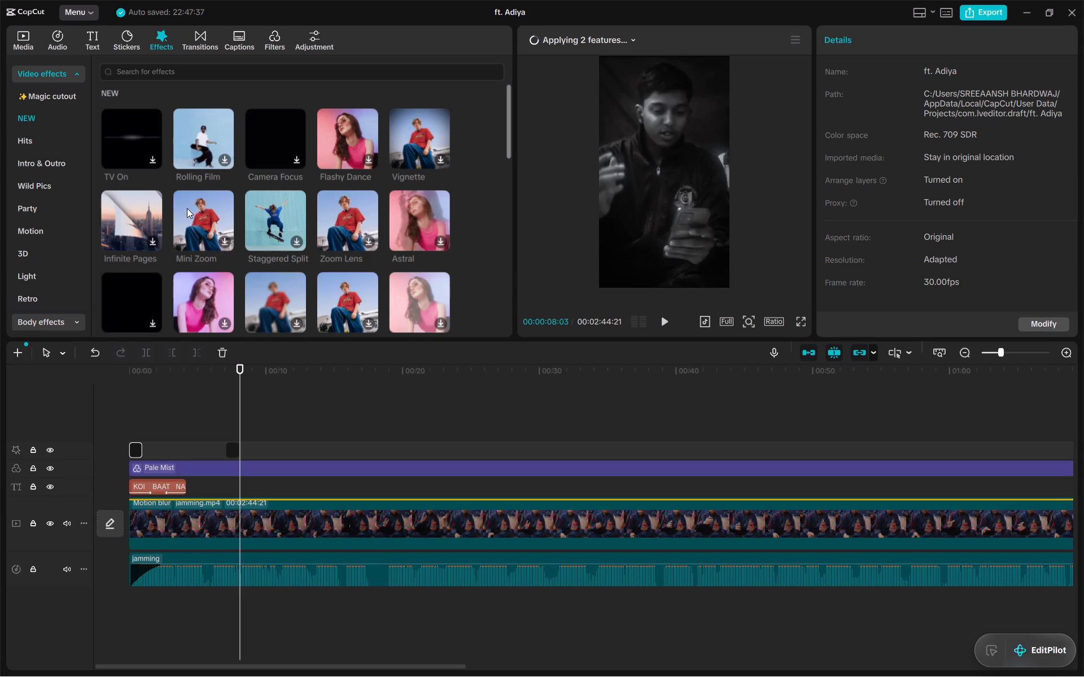
Open the filter library, glance at the adjustment options, and reload the filters.
left_click(270, 39)
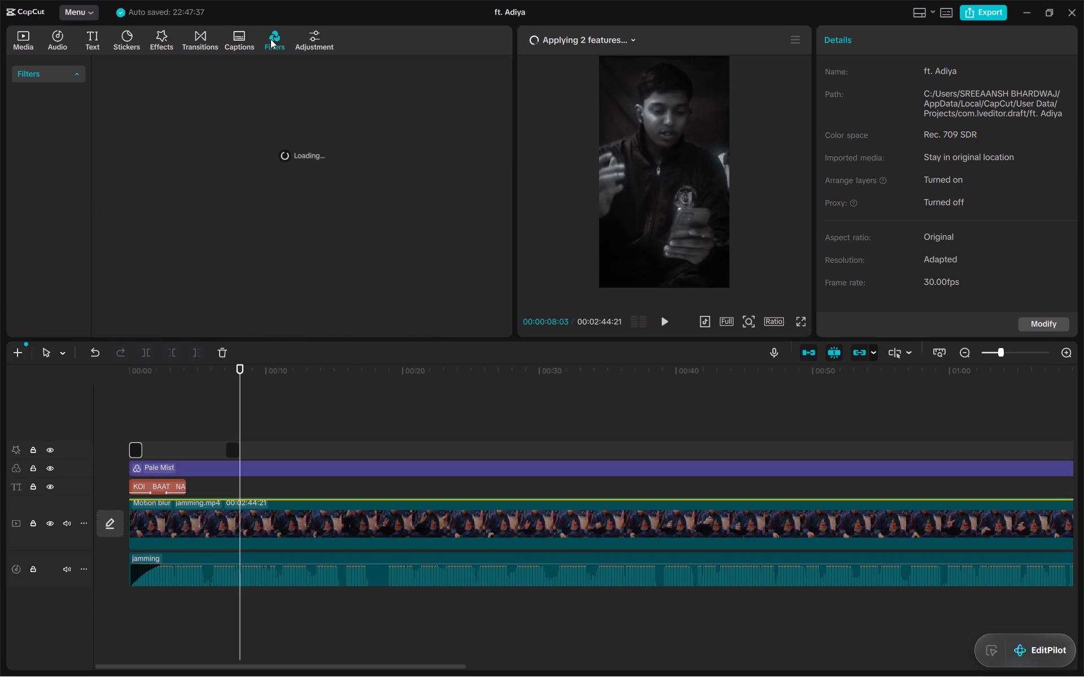
left_click(314, 41)
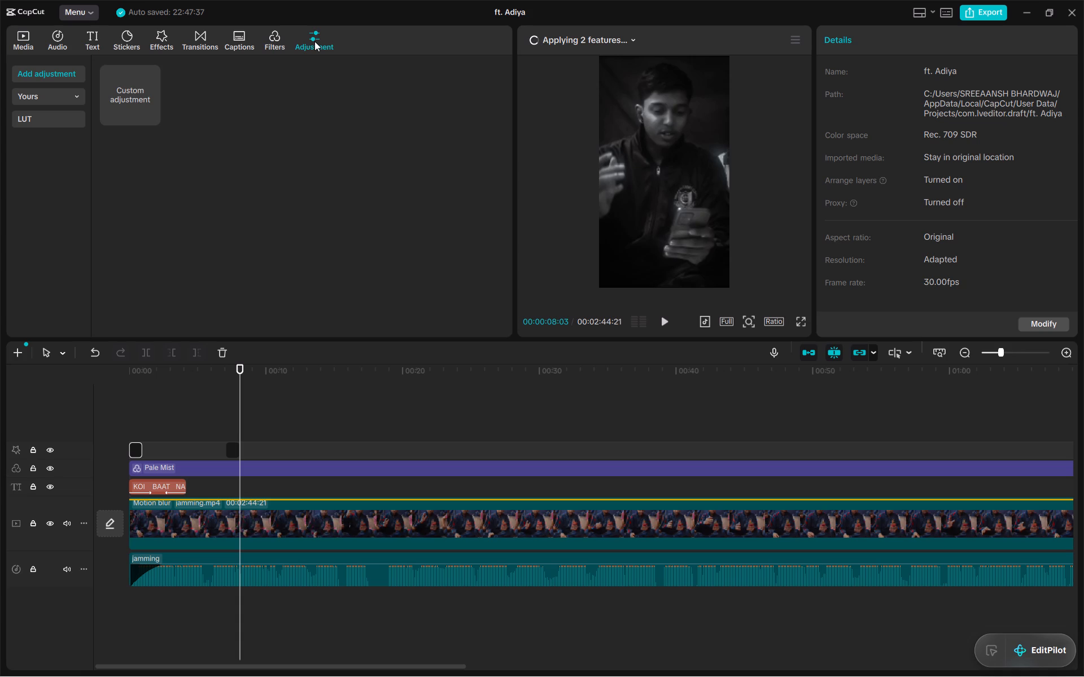
left_click(274, 41)
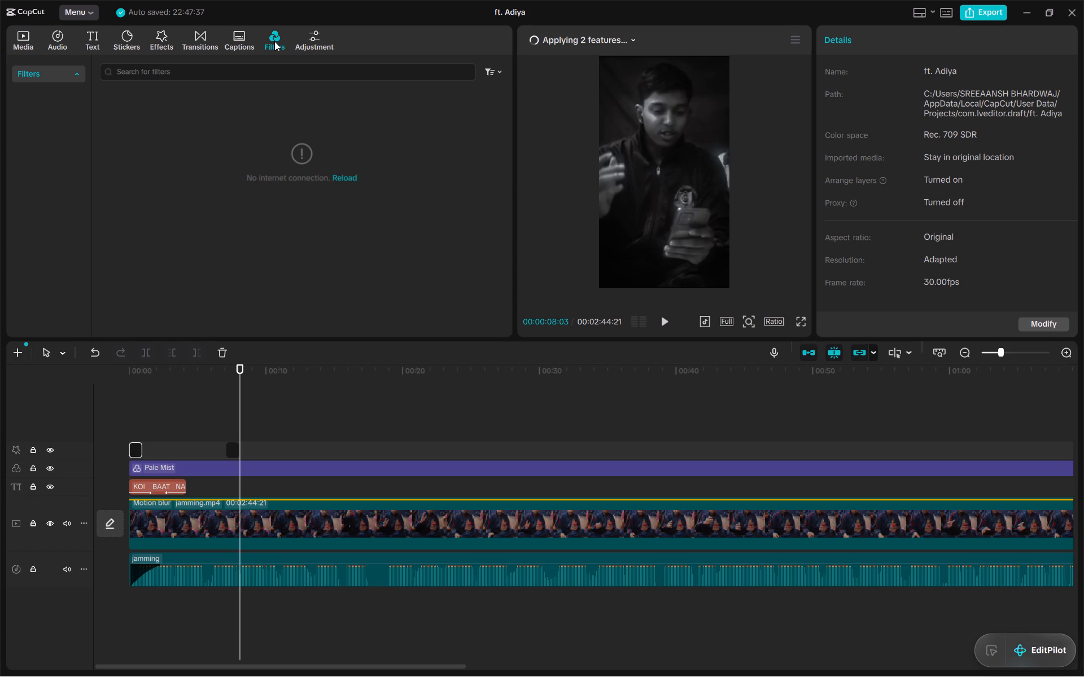
left_click(348, 180)
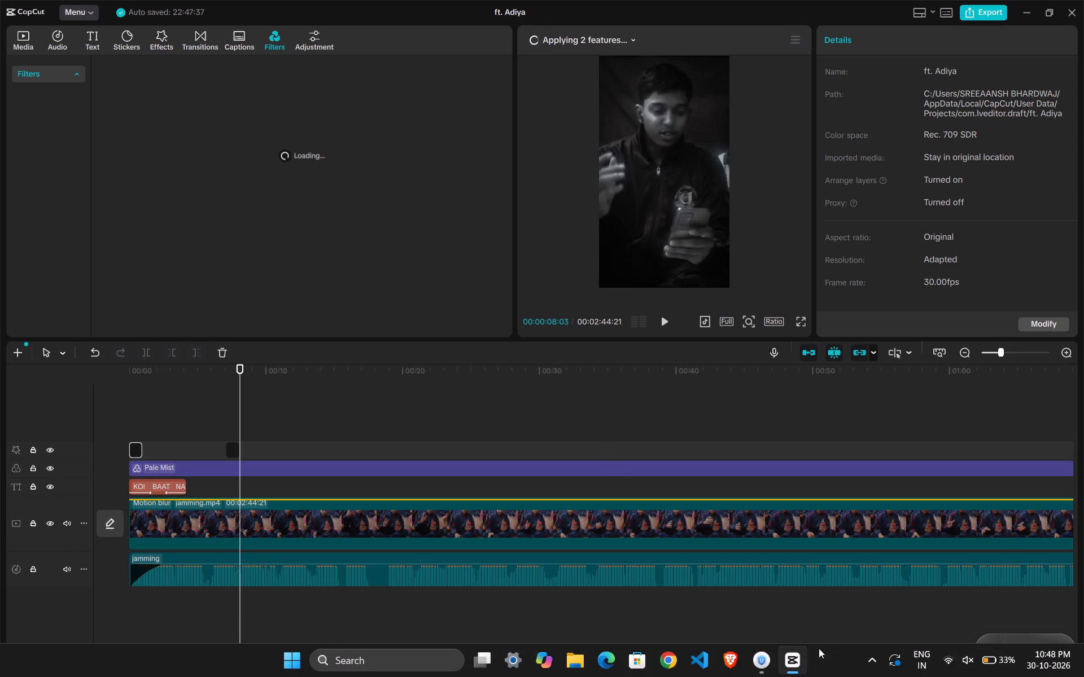
Switch to the Urban VPN app to check the connection, return to CapCut, and view the hidden background apps.
left_click(746, 665)
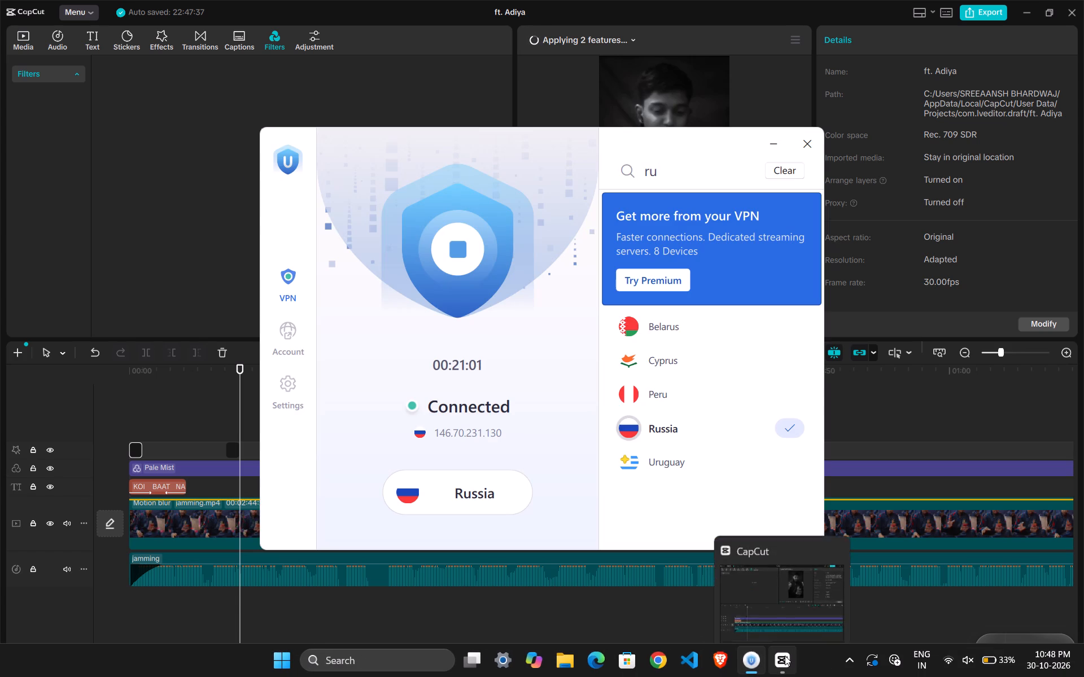
left_click(759, 658)
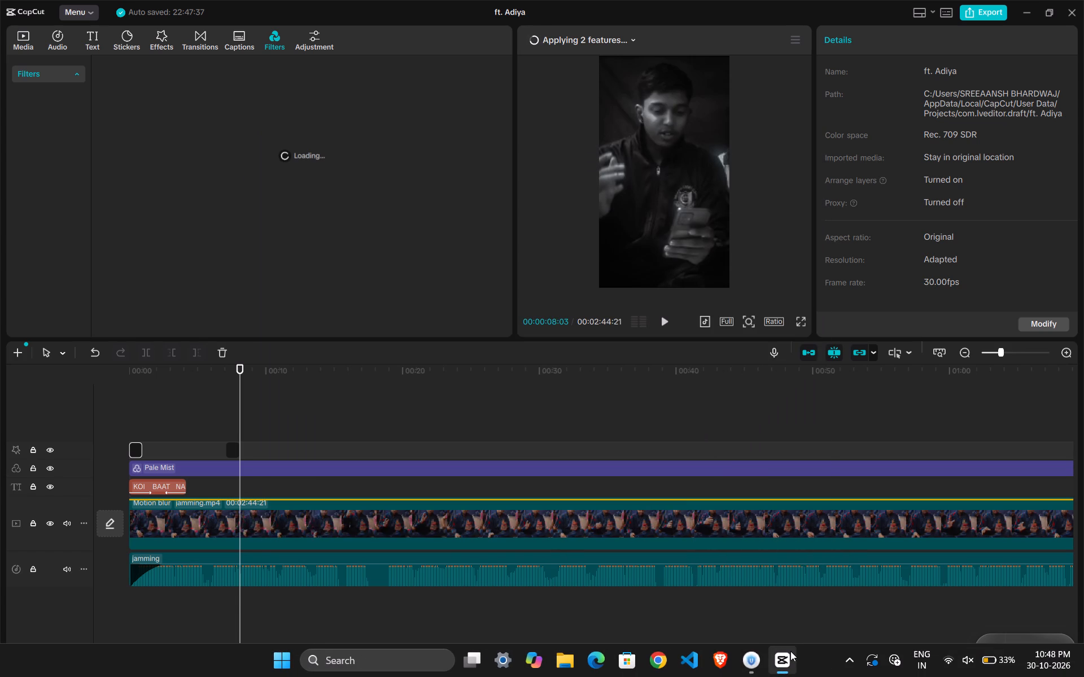
left_click(845, 649)
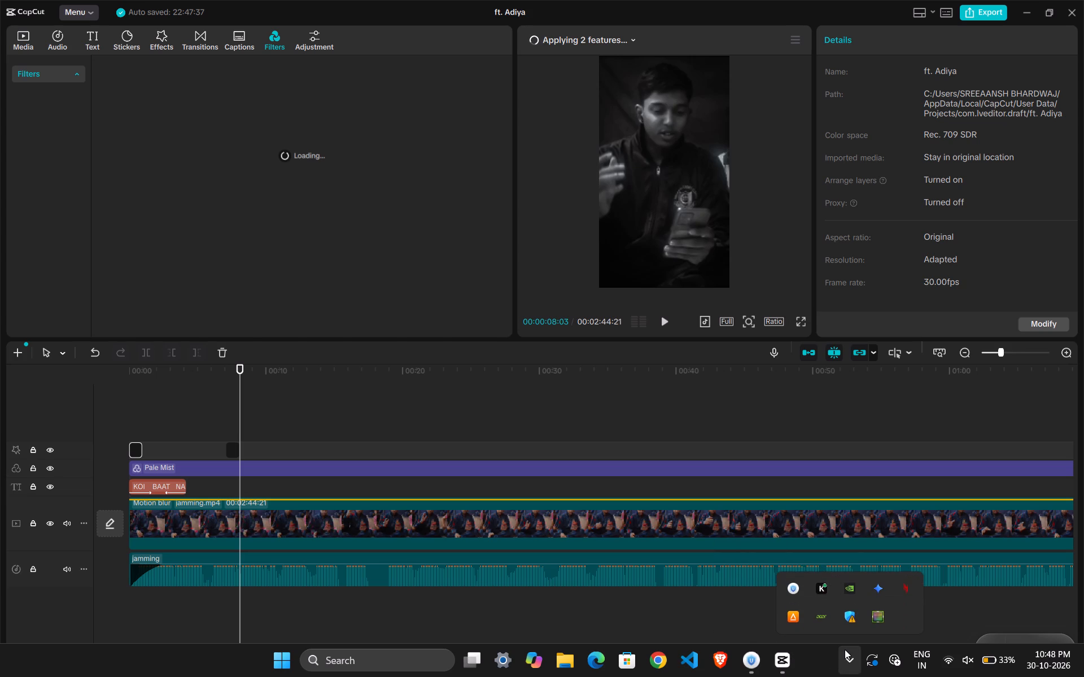
left_click(811, 660)
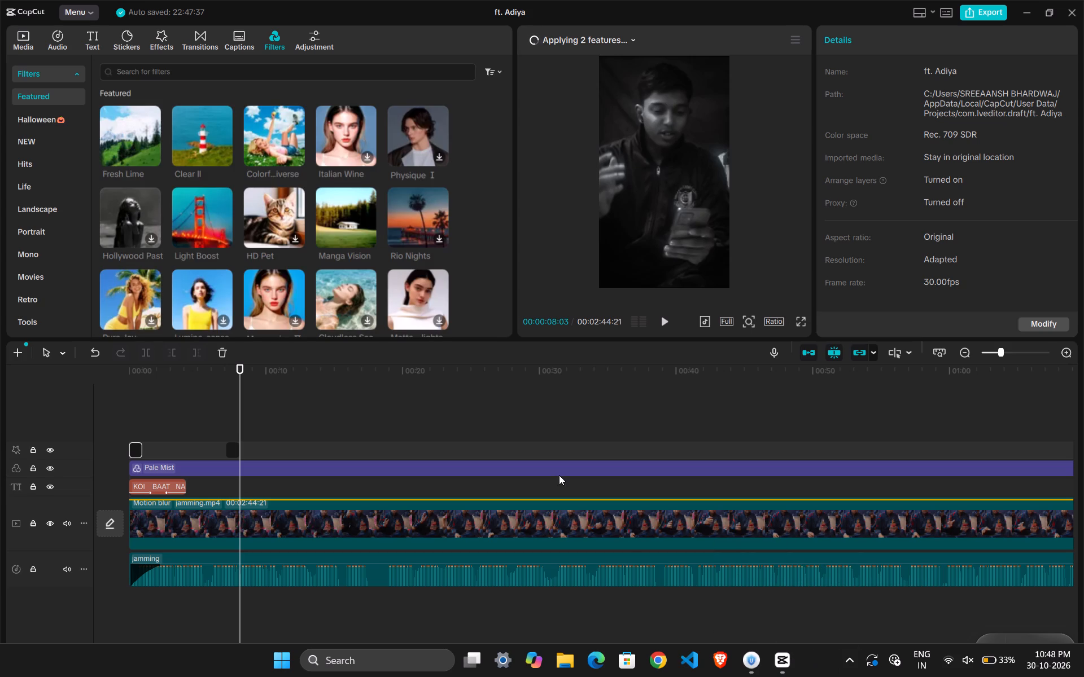
Search the filter library for "cinematic".
left_click(330, 65)
type("cinematic")
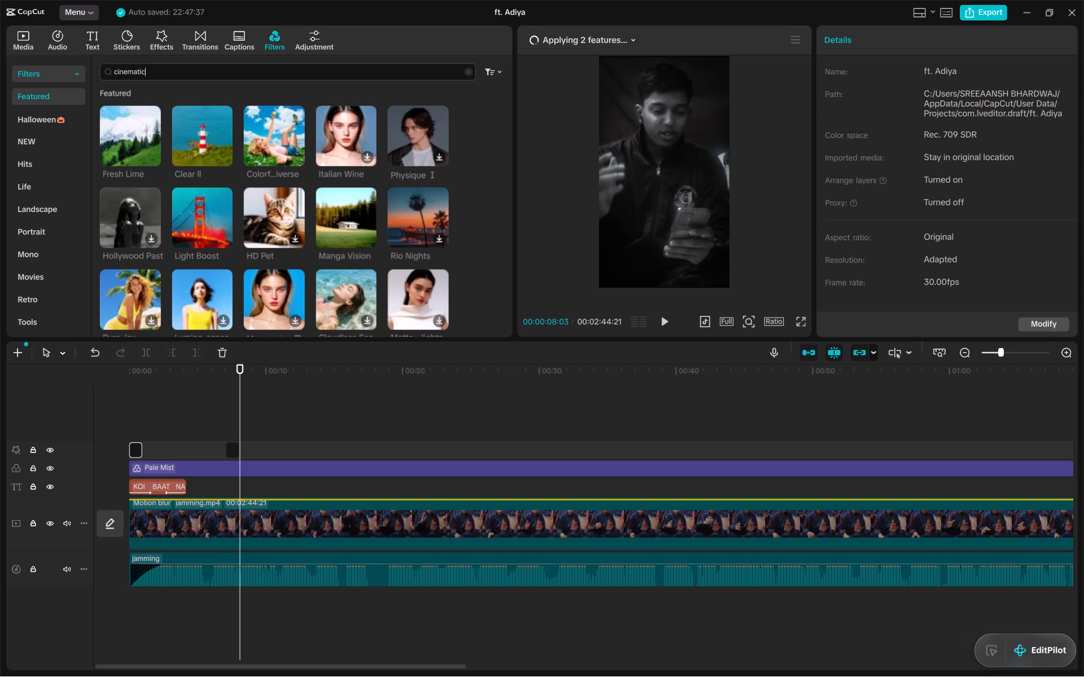
key("Return")
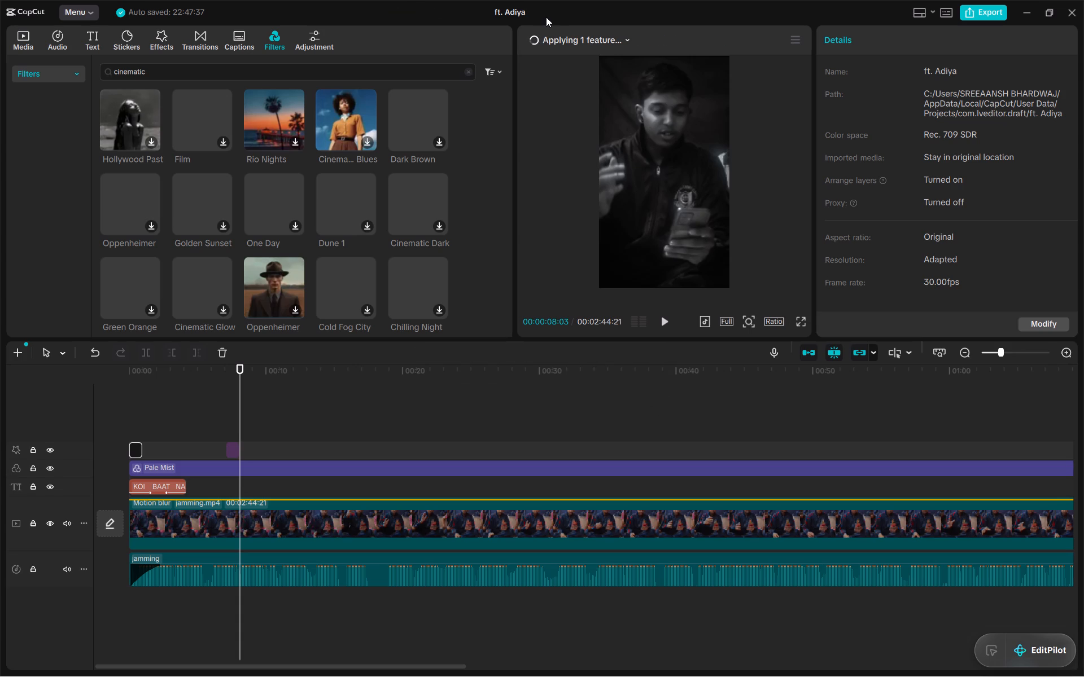
Check the processing progress of the Dynamic Cut effect.
left_click(578, 35)
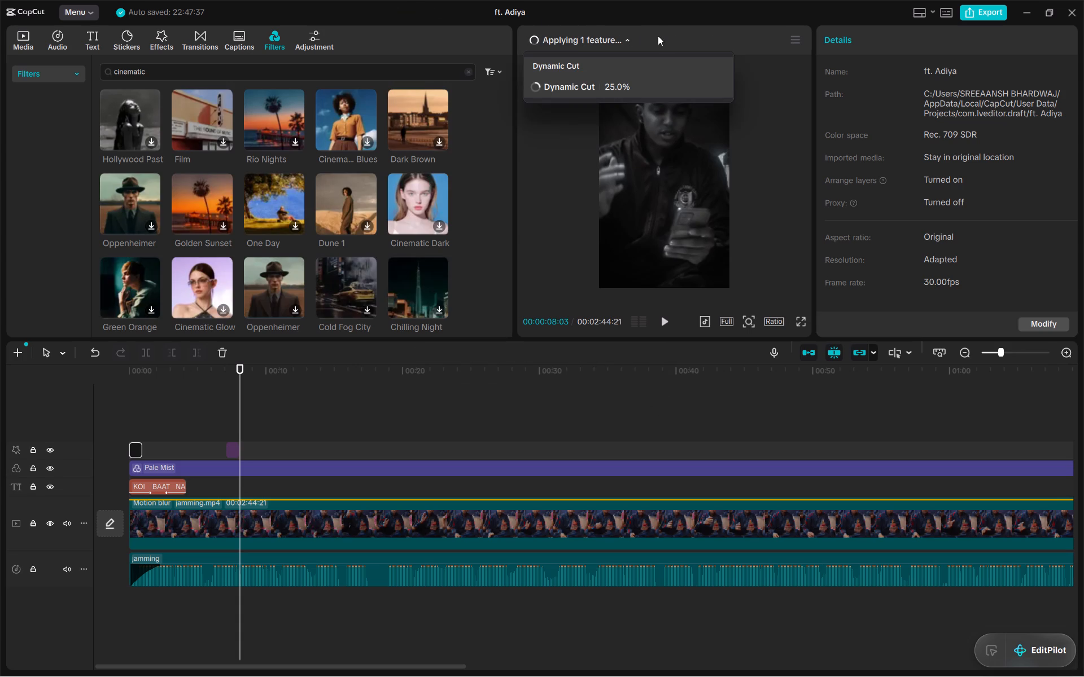
left_click(667, 36)
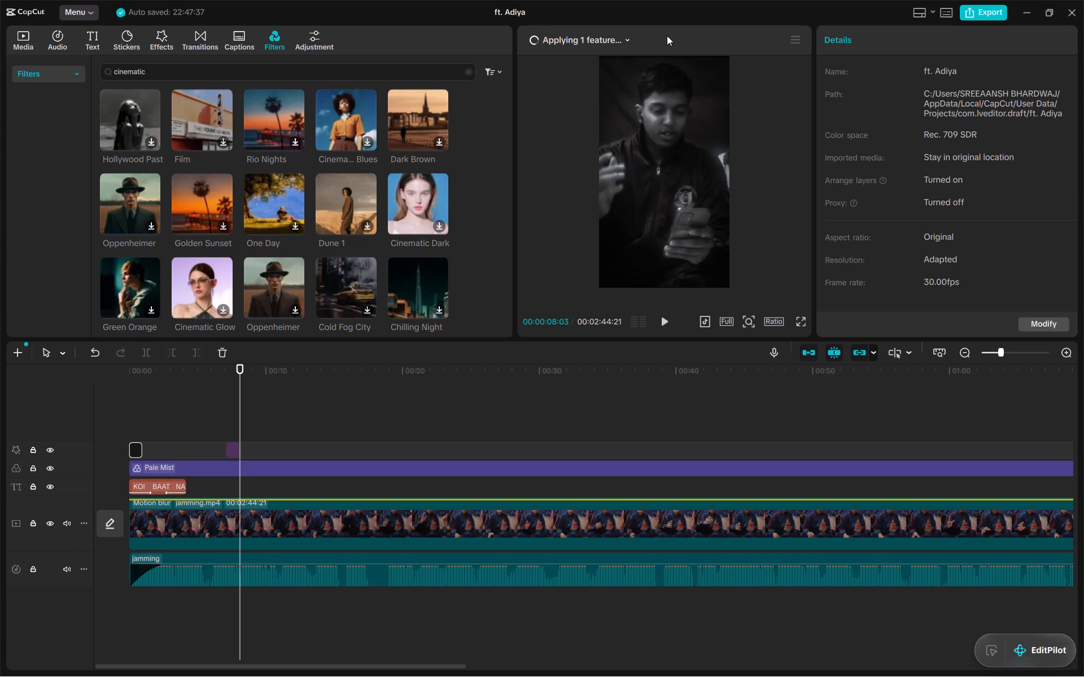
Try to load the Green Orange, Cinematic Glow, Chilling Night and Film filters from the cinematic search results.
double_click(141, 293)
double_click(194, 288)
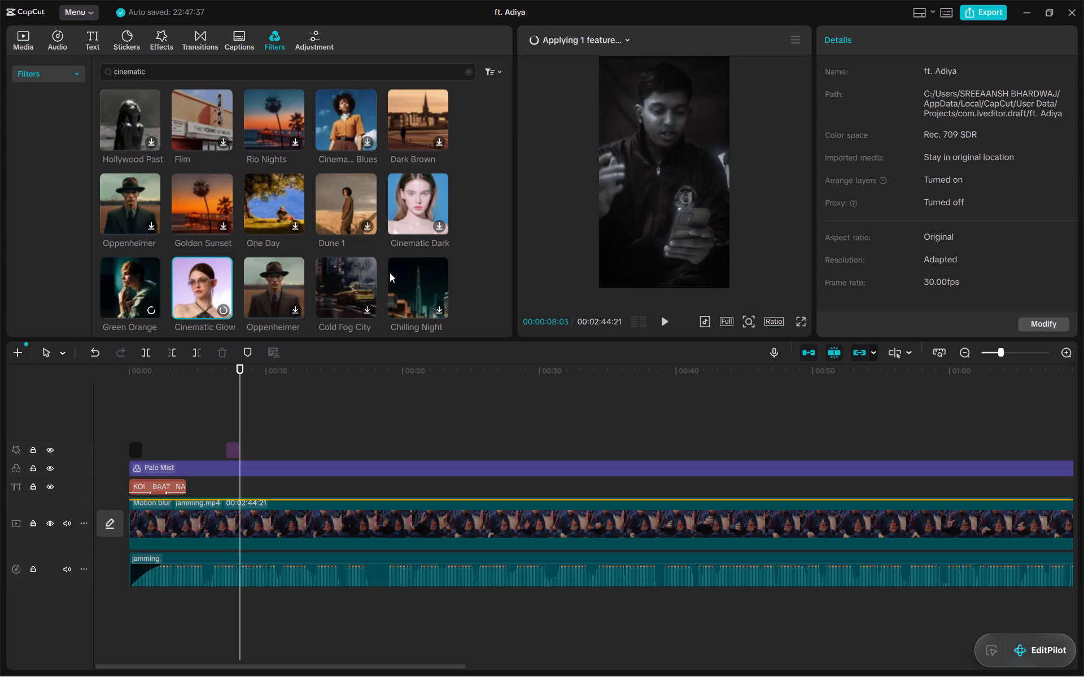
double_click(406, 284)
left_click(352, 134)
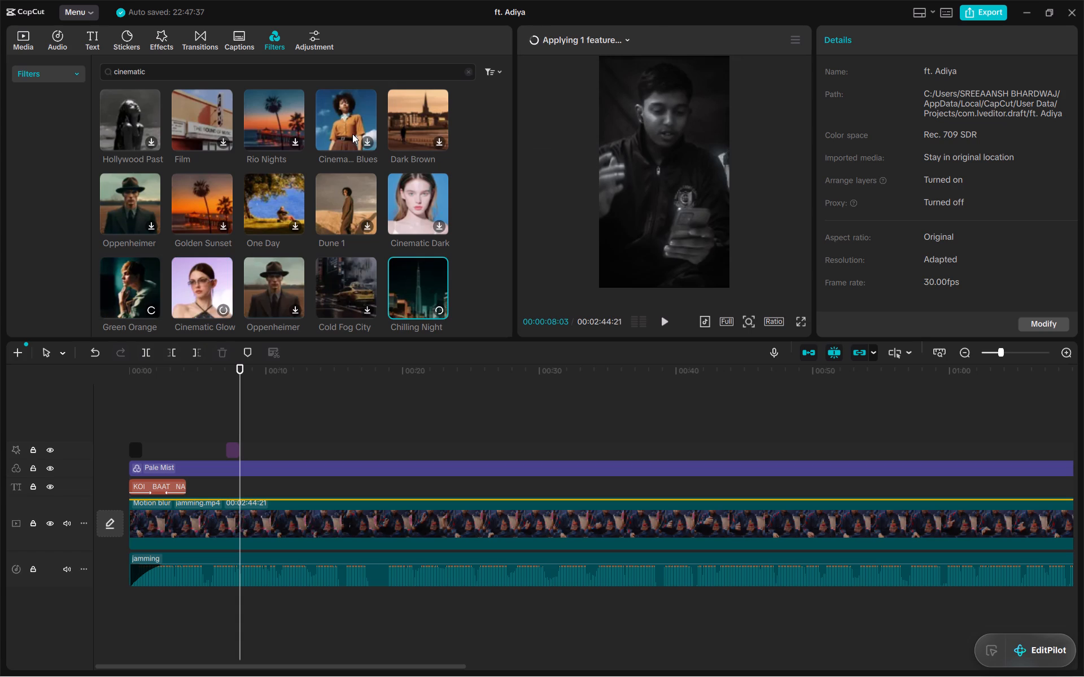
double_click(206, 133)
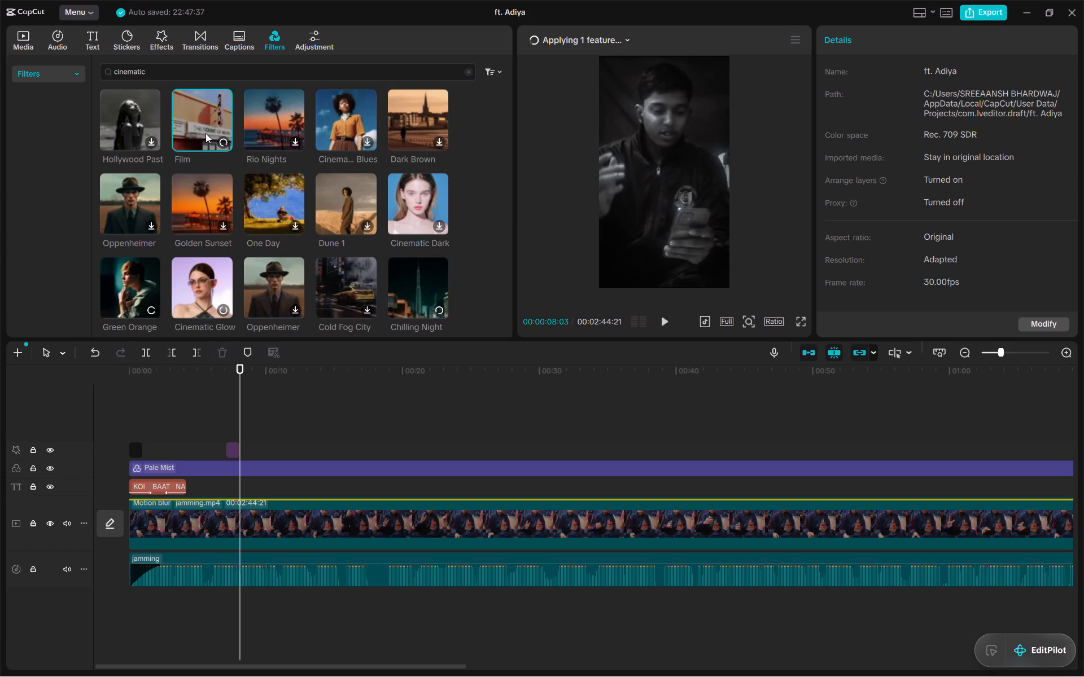
Browse the cinematic filter results for a suitable look.
scroll(206, 133, "down", 1)
scroll(206, 133, "up", 1)
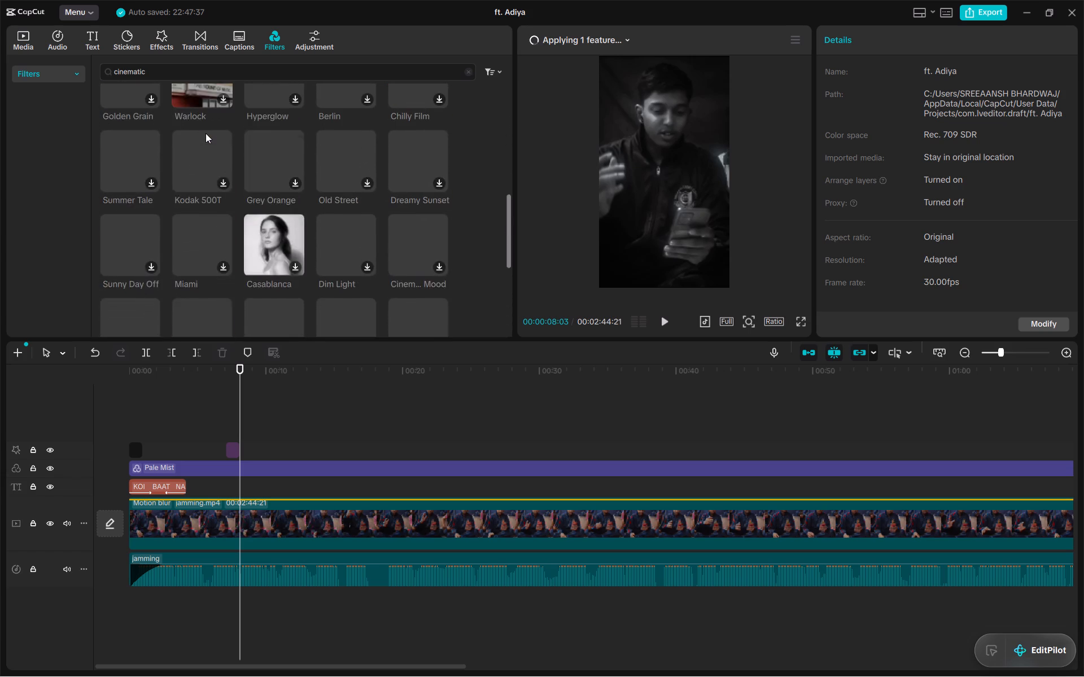
scroll(206, 133, "up", 2)
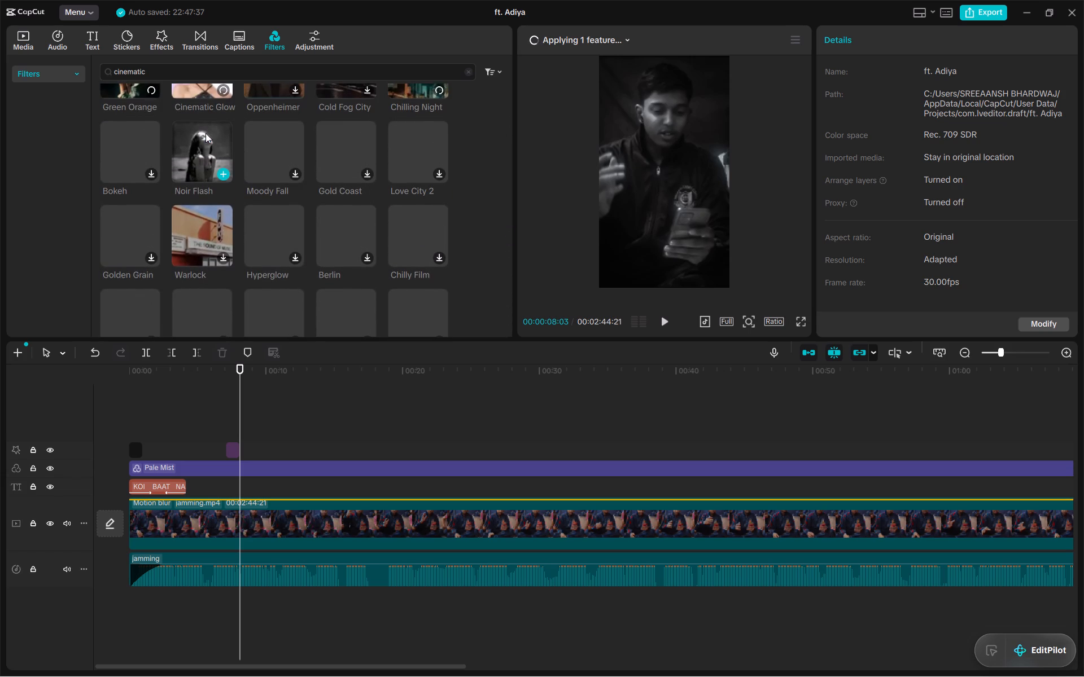
scroll(206, 133, "down", 2)
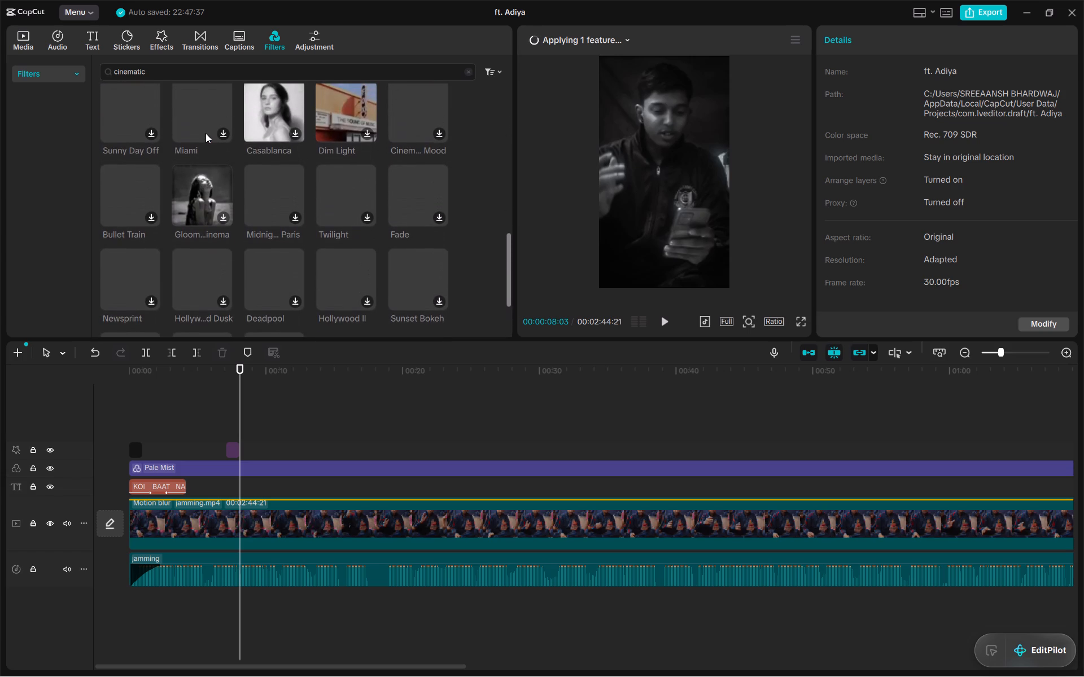
scroll(206, 133, "down", 2)
scroll(206, 133, "up", 2)
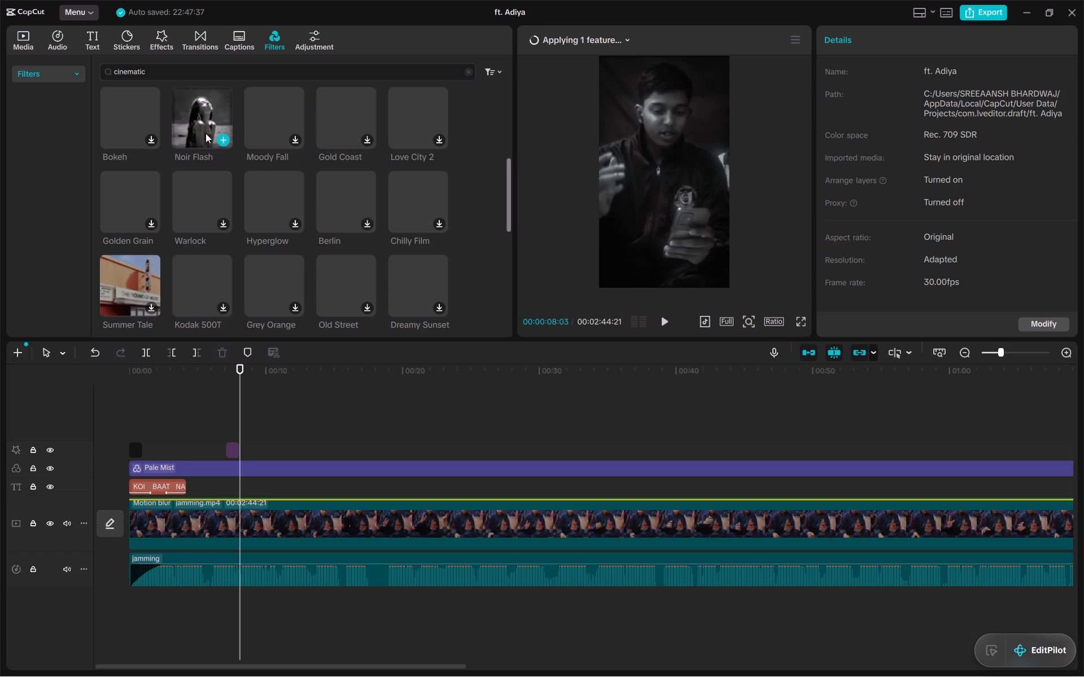
scroll(206, 133, "up", 1)
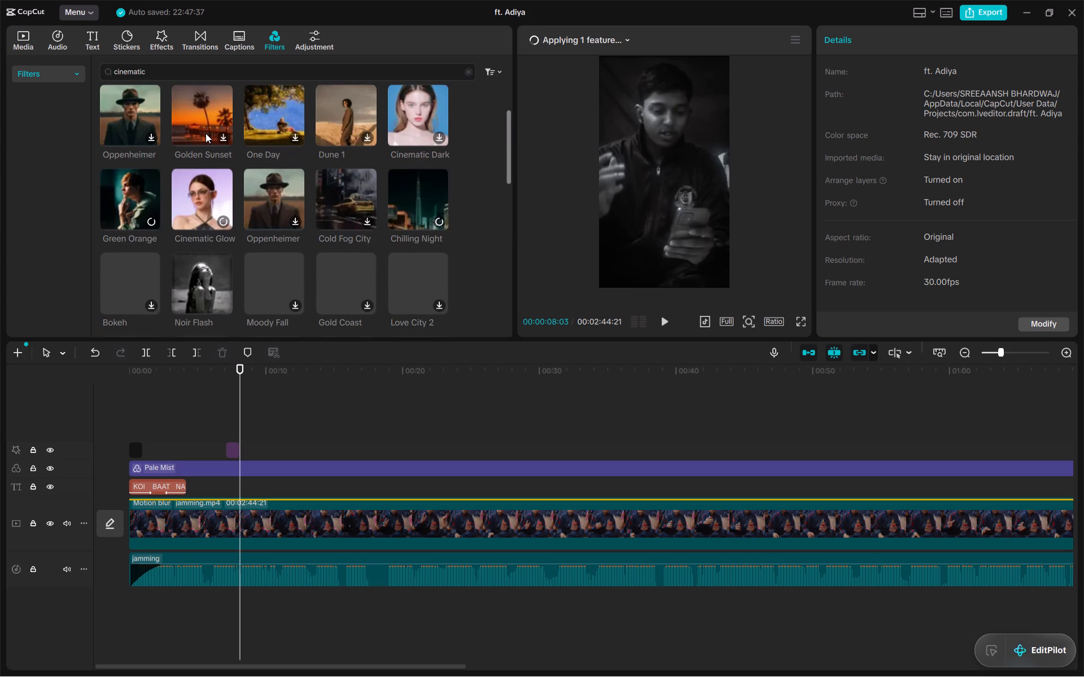
scroll(206, 133, "up", 2)
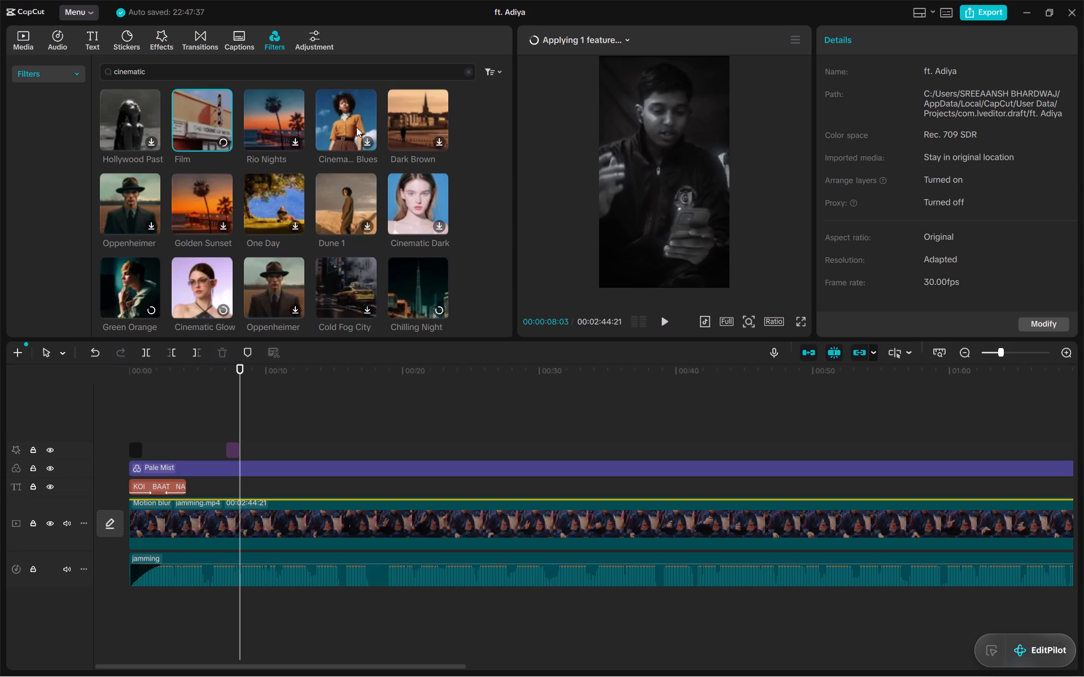
left_click_drag(478, 130, 544, 47)
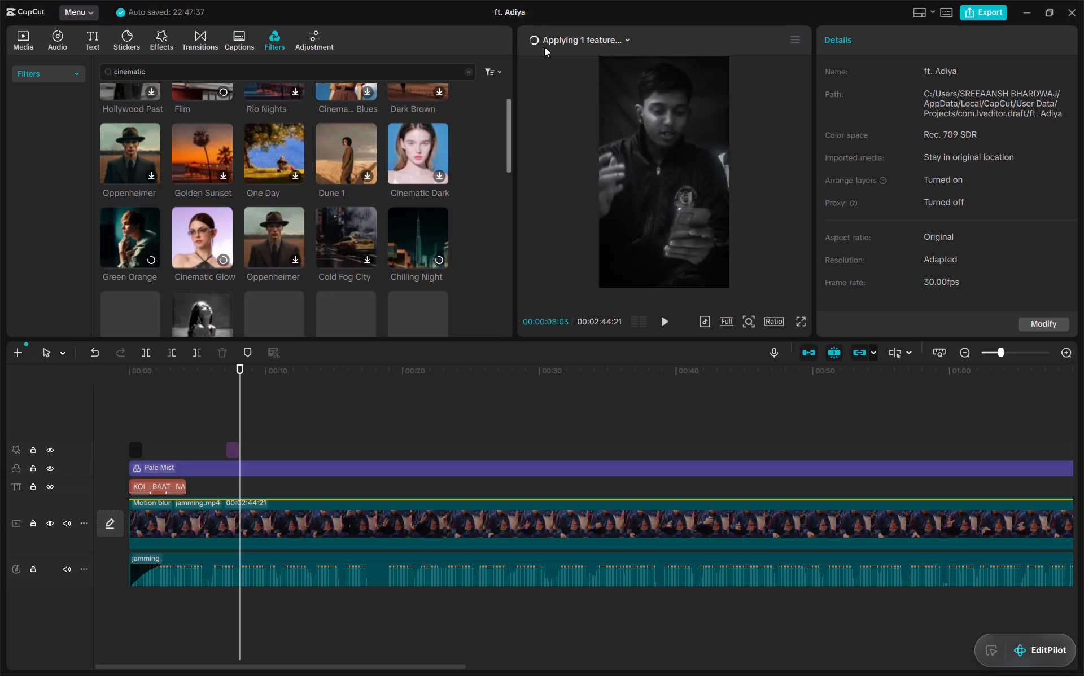
Check the progress of the Dynamic Cut effect and discard its generation.
left_click_drag(544, 47, 569, 36)
left_click(569, 36)
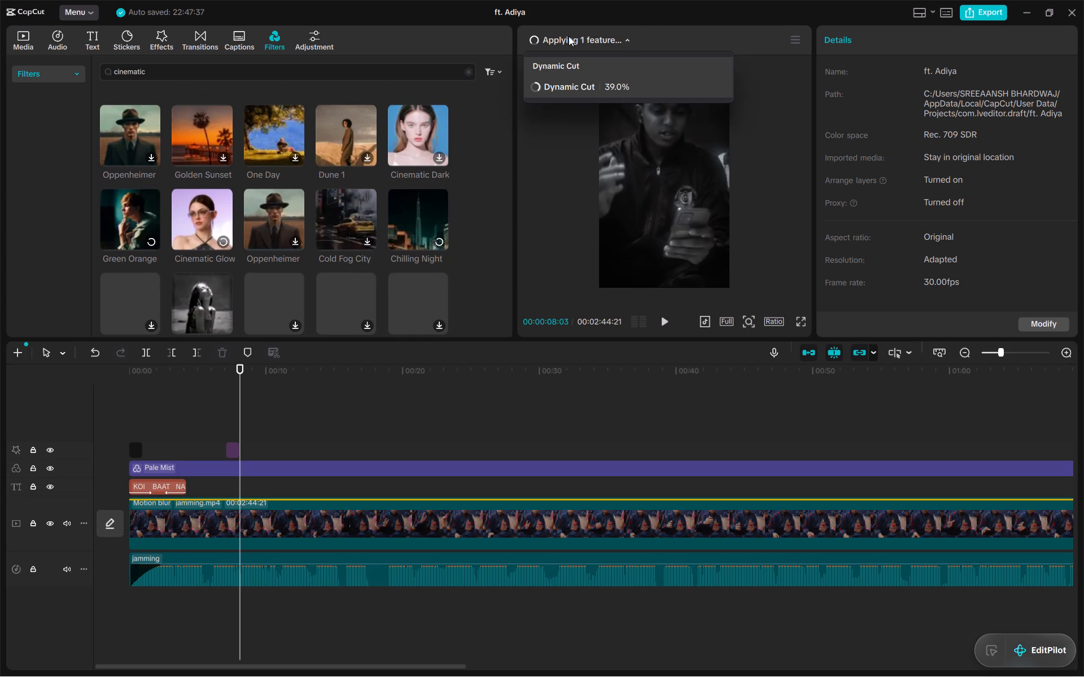
left_click(569, 36)
left_click(569, 36)
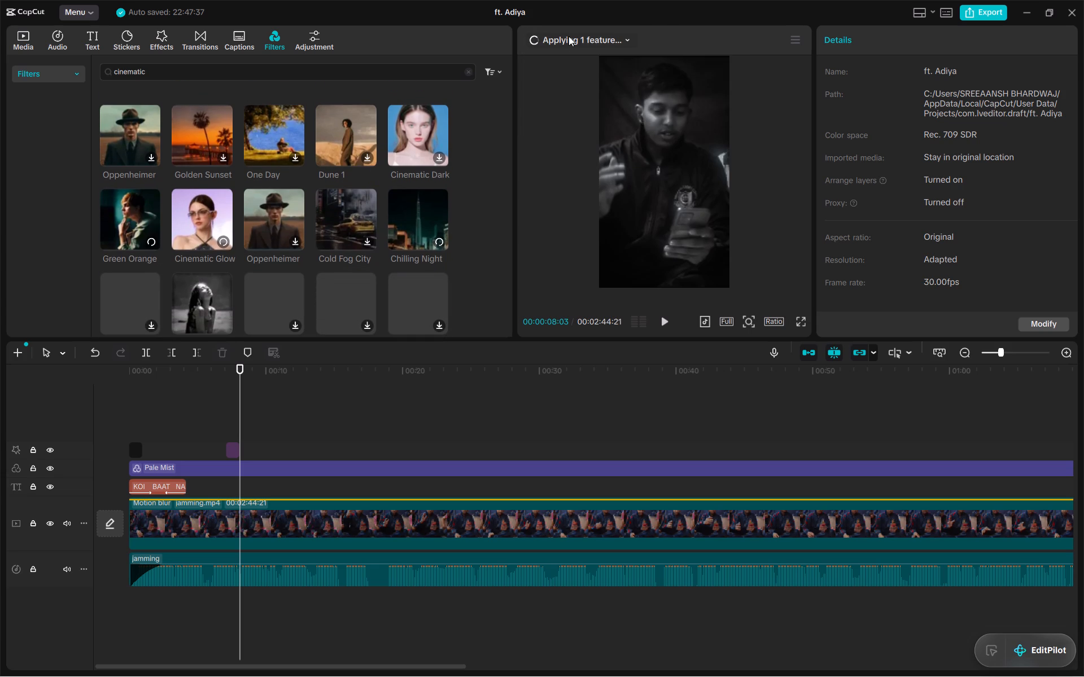
left_click(624, 86)
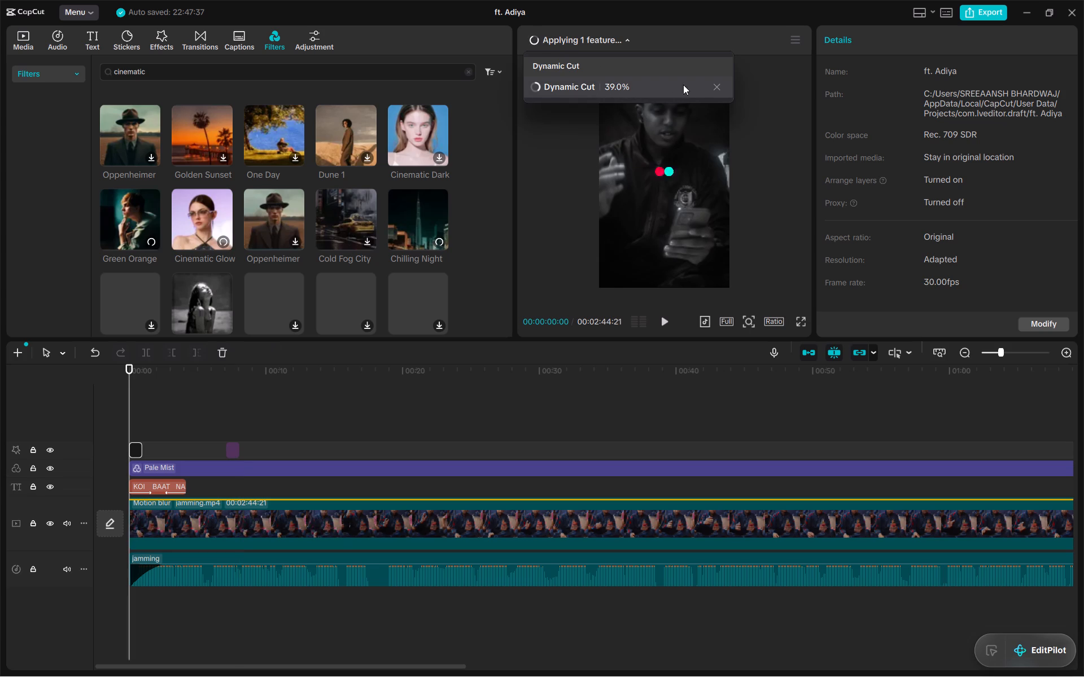
left_click(720, 85)
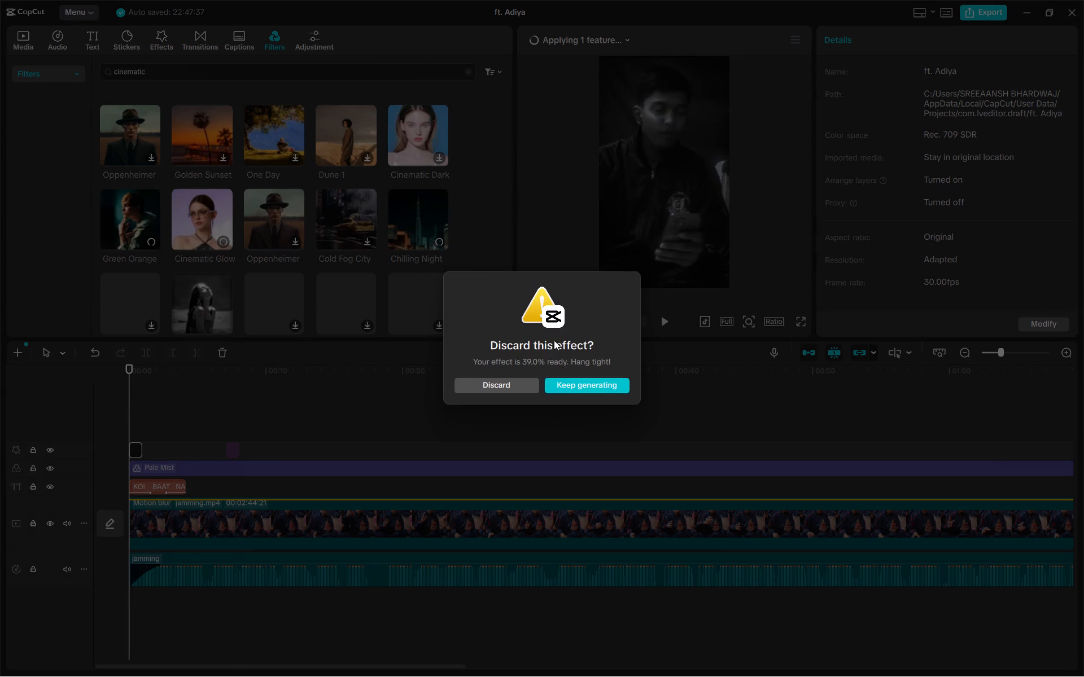
left_click(517, 383)
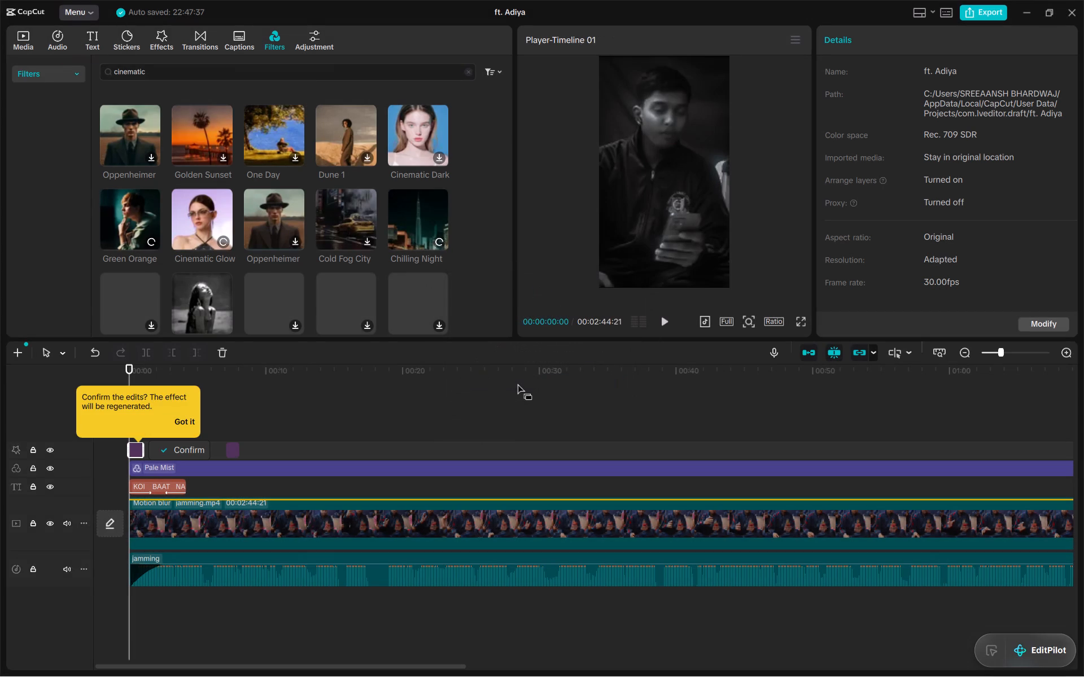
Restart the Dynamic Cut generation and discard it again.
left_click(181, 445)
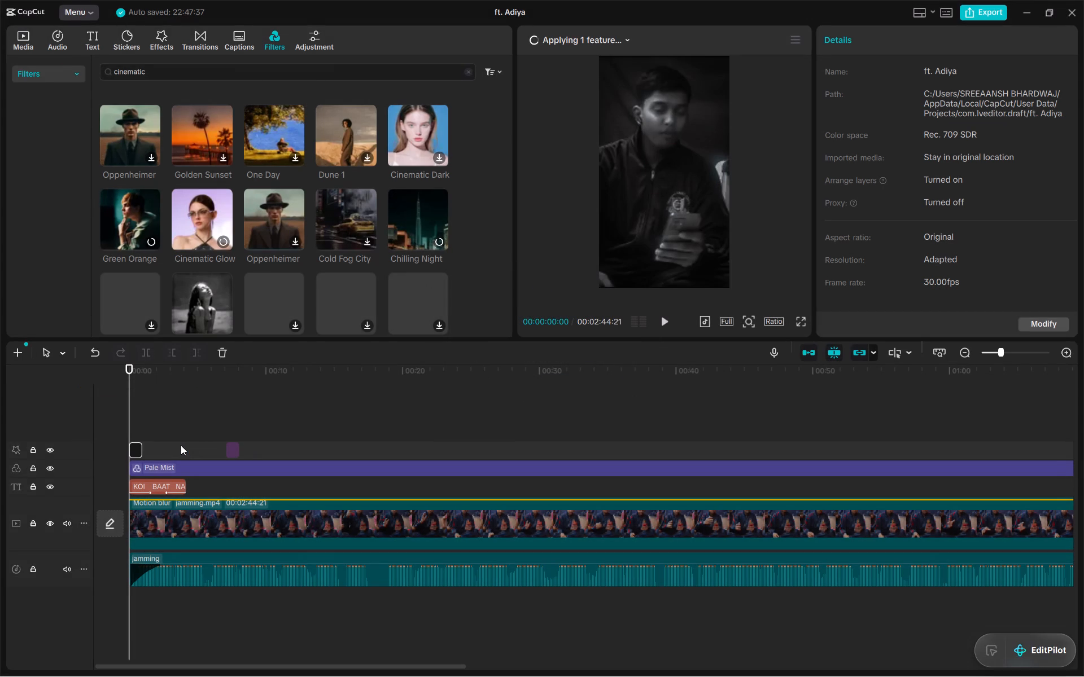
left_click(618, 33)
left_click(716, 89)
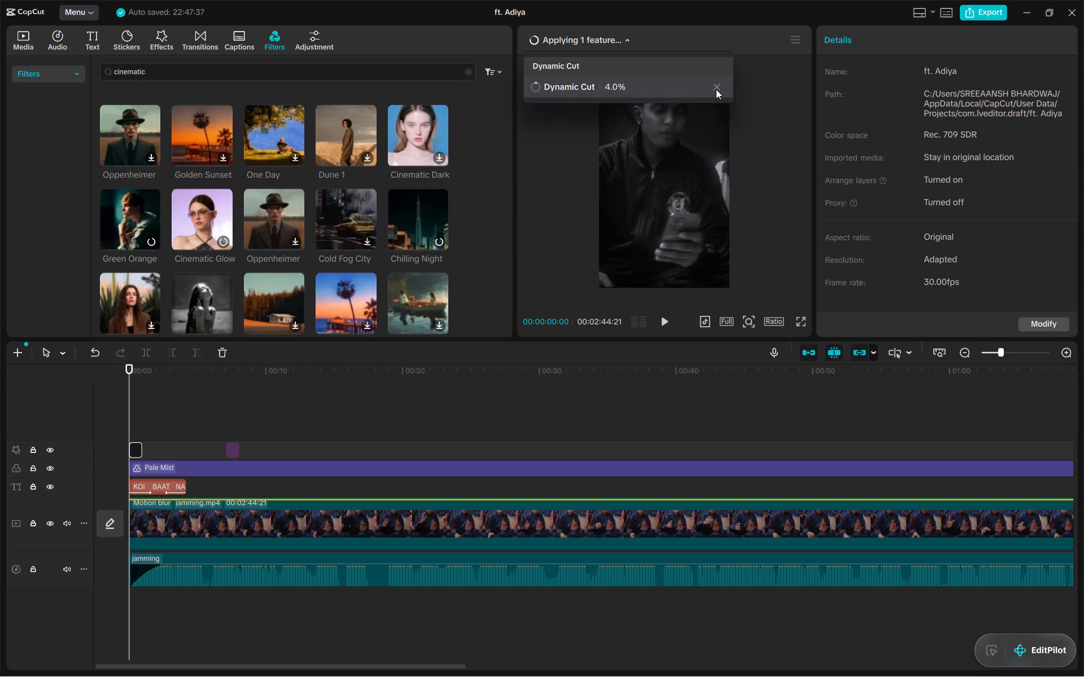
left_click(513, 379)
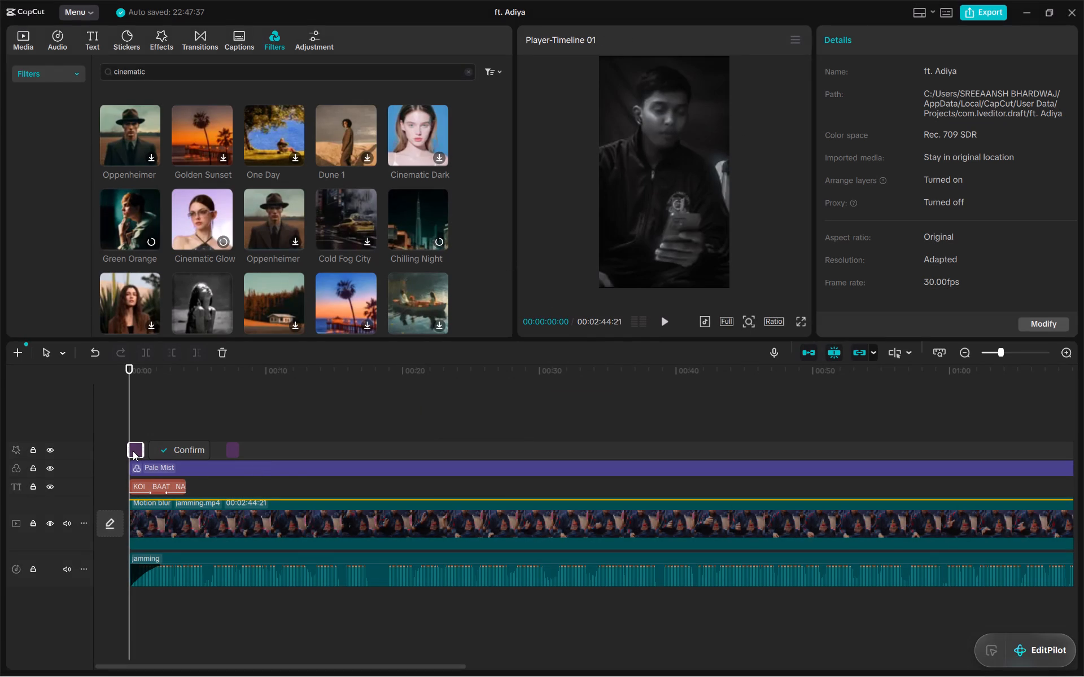
Delete the Dynamic Cut effect at the start of the timeline.
key("Delete")
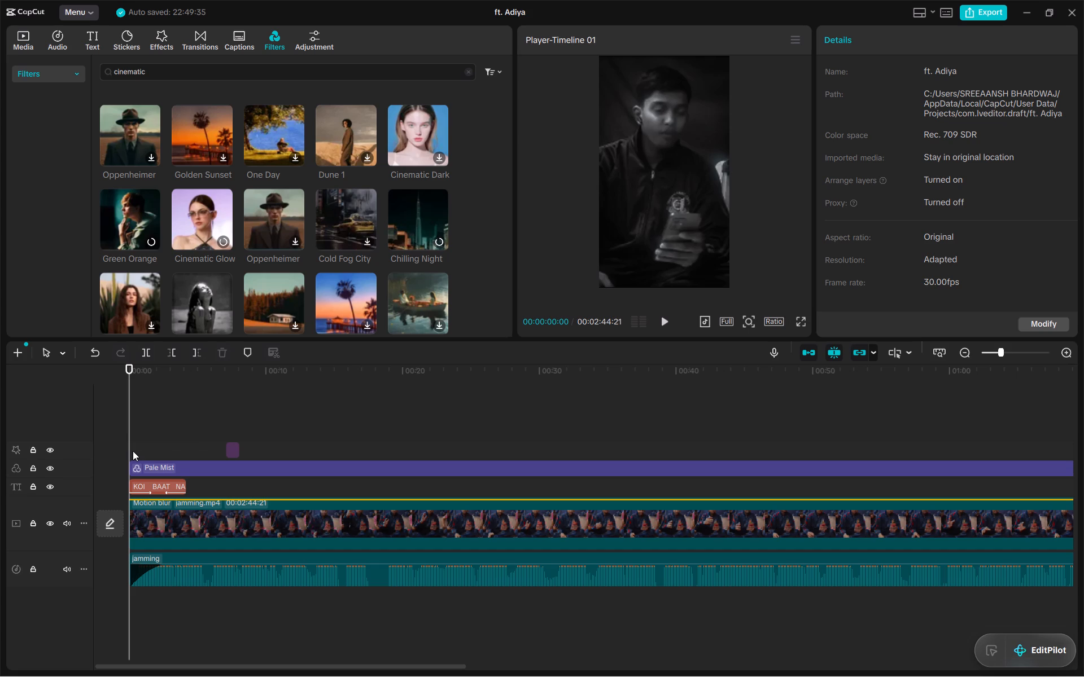
Play back the section around the remaining effect clip just before the 10-second mark and delete that effect.
left_click_drag(251, 439, 232, 452)
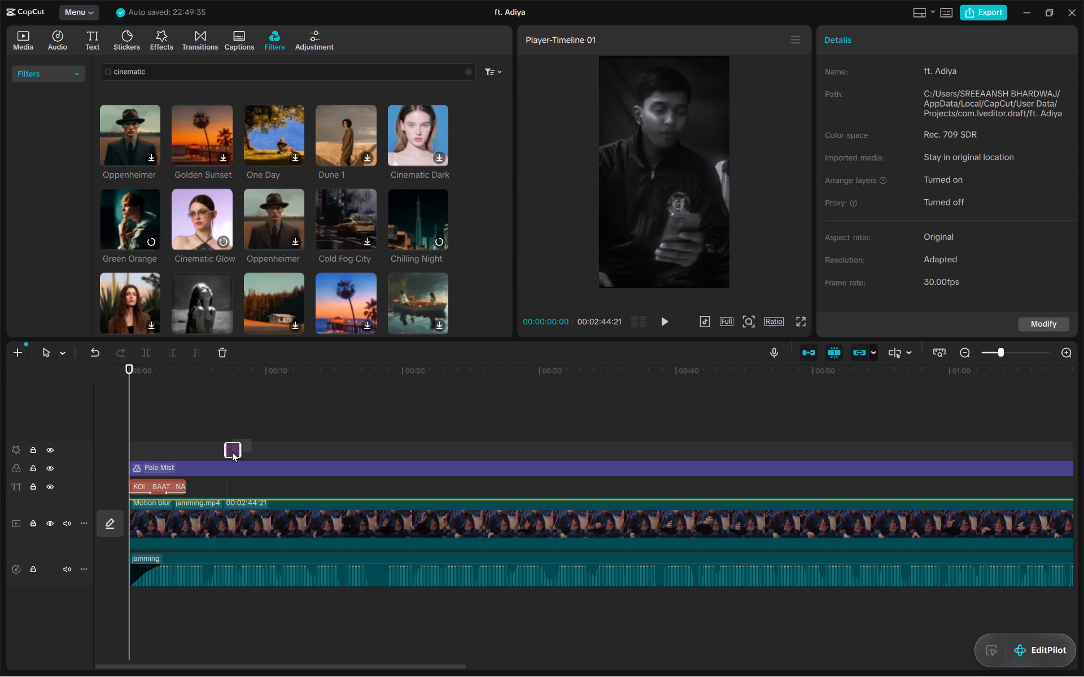
left_click(232, 452)
left_click(220, 369)
key("space")
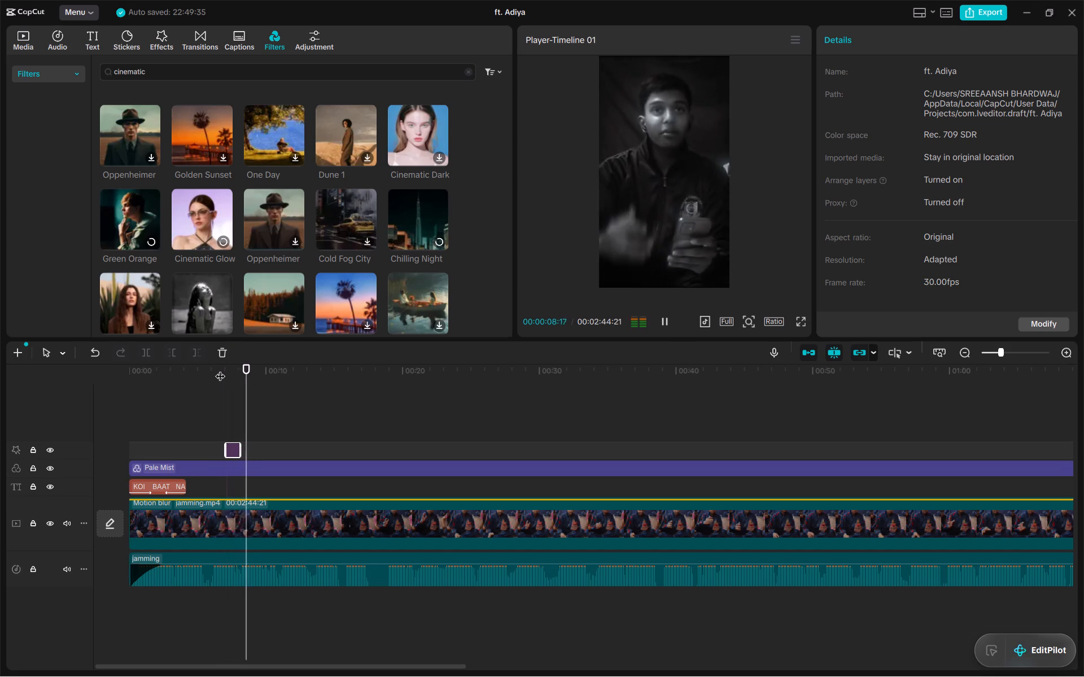
key("space")
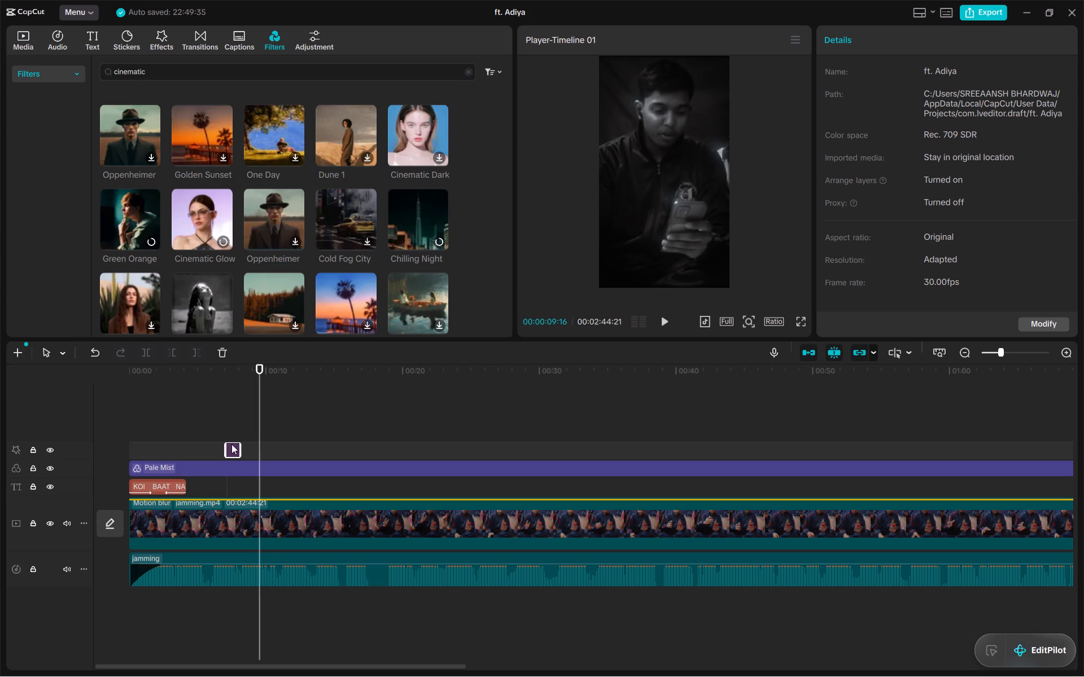
key("Delete")
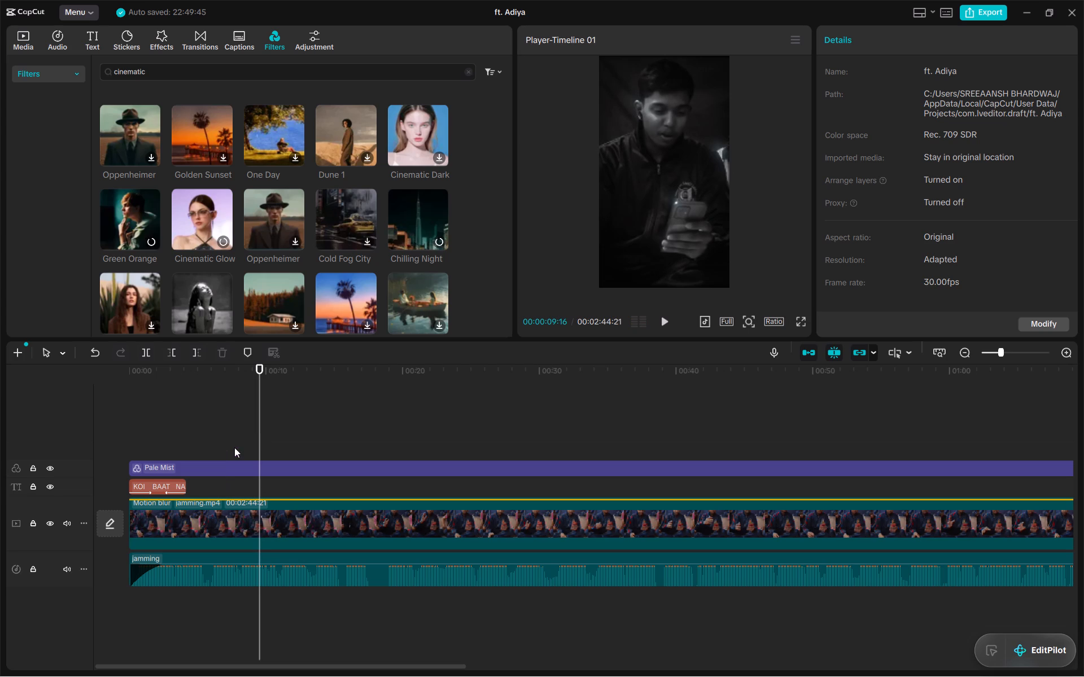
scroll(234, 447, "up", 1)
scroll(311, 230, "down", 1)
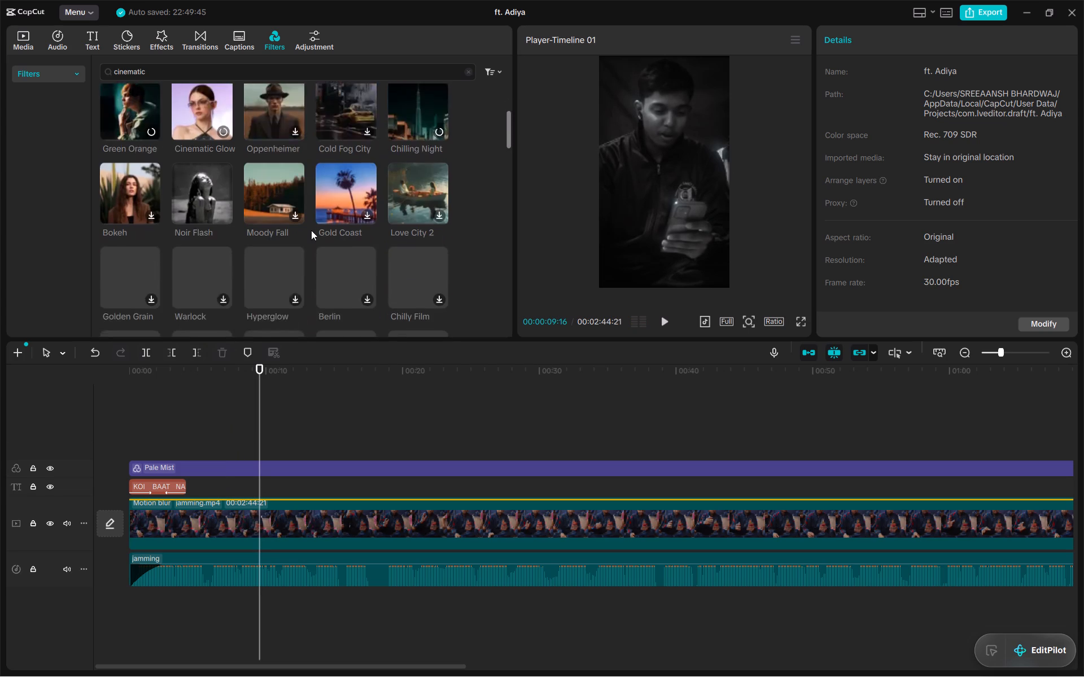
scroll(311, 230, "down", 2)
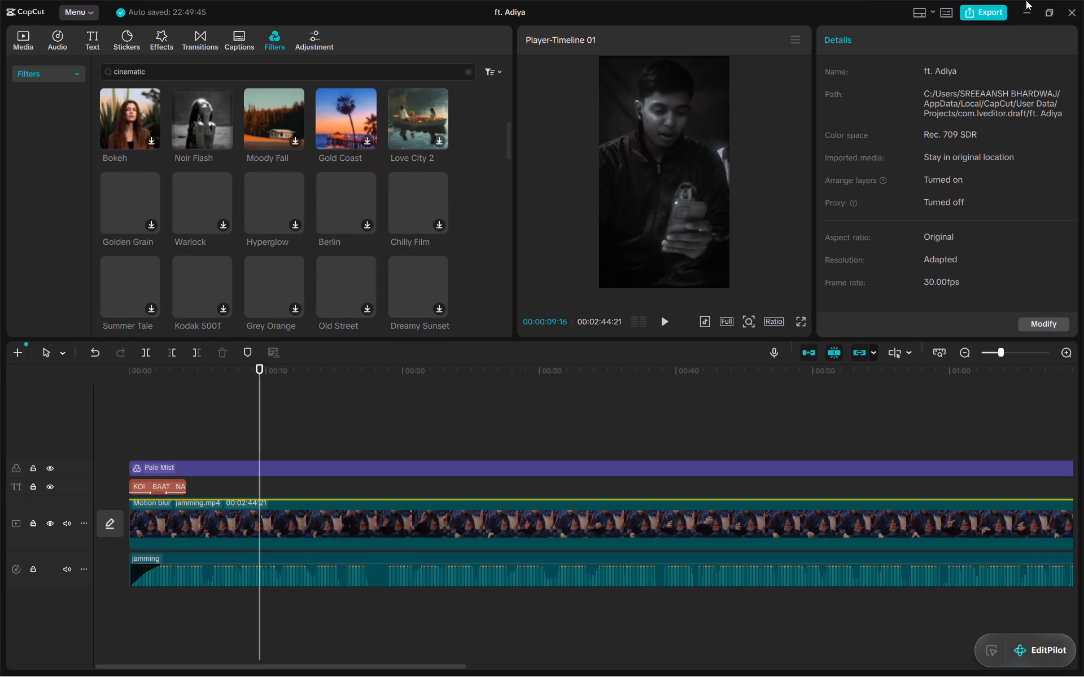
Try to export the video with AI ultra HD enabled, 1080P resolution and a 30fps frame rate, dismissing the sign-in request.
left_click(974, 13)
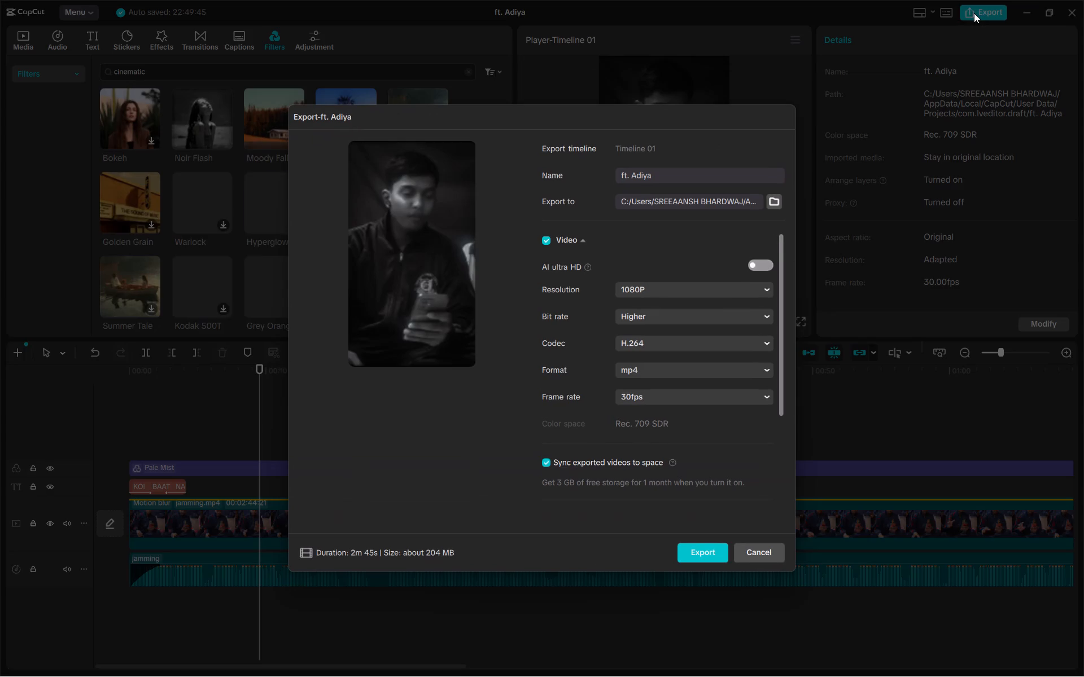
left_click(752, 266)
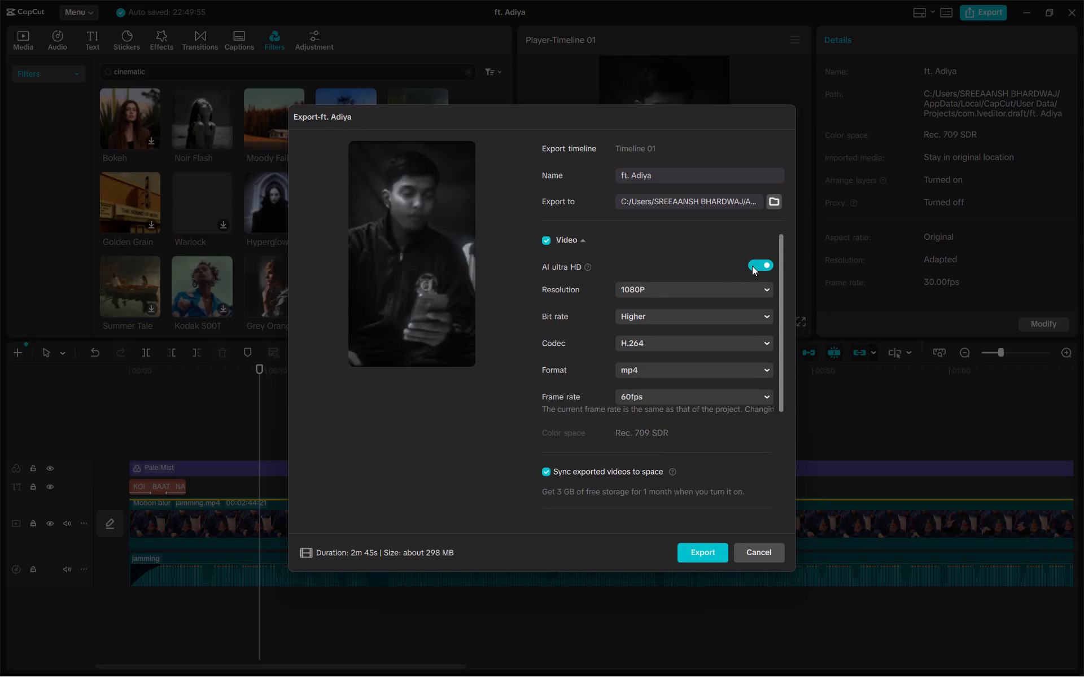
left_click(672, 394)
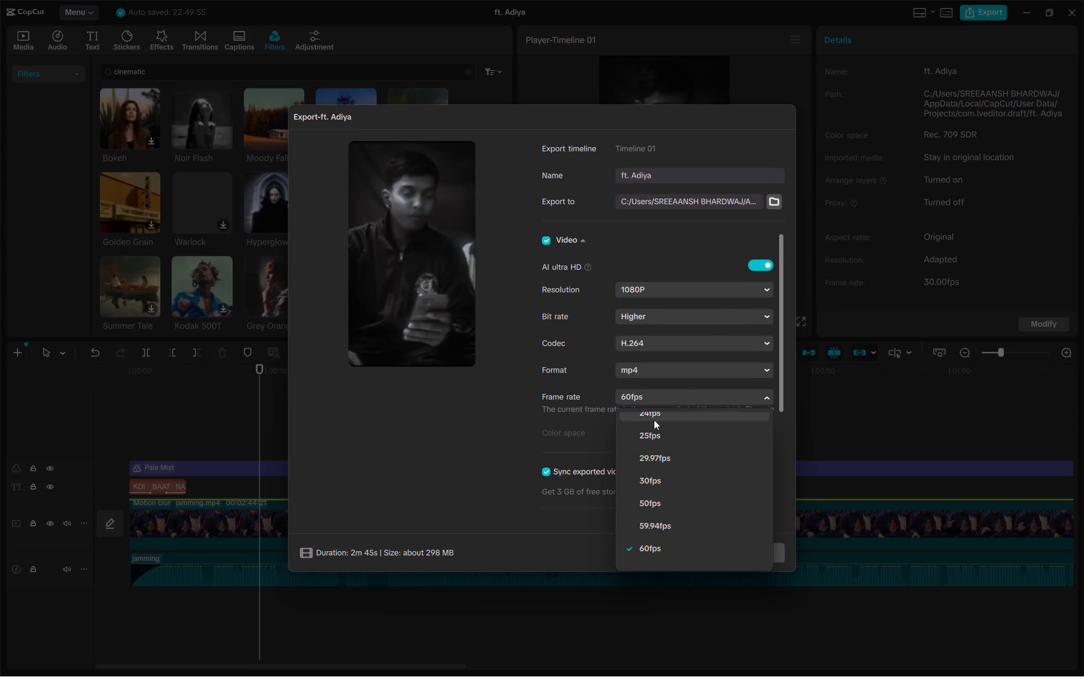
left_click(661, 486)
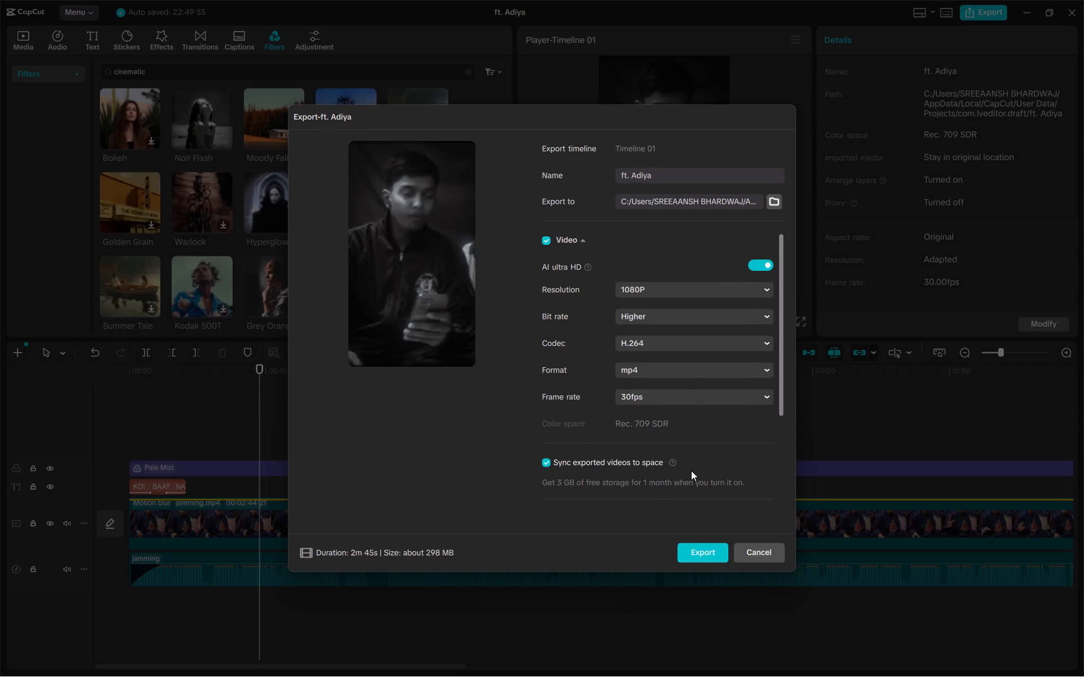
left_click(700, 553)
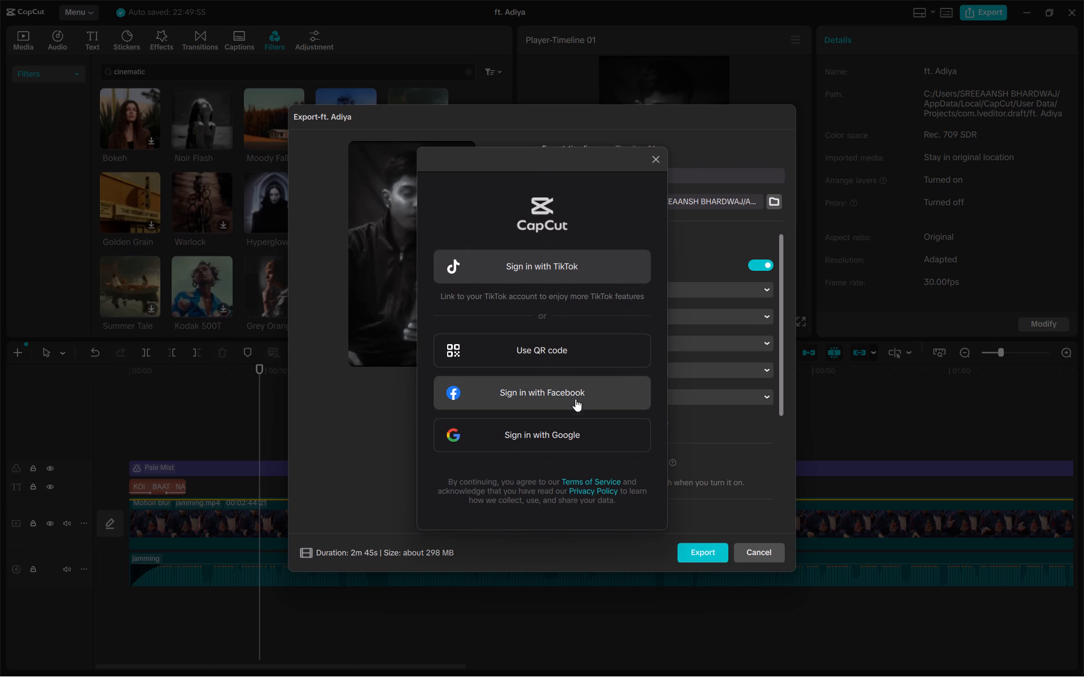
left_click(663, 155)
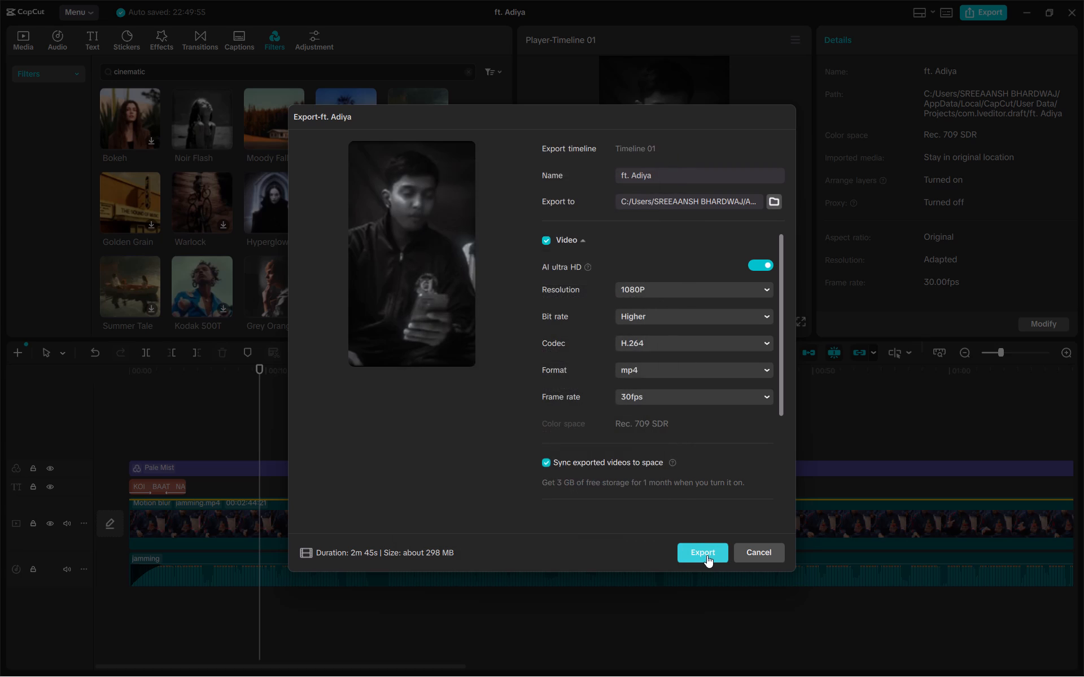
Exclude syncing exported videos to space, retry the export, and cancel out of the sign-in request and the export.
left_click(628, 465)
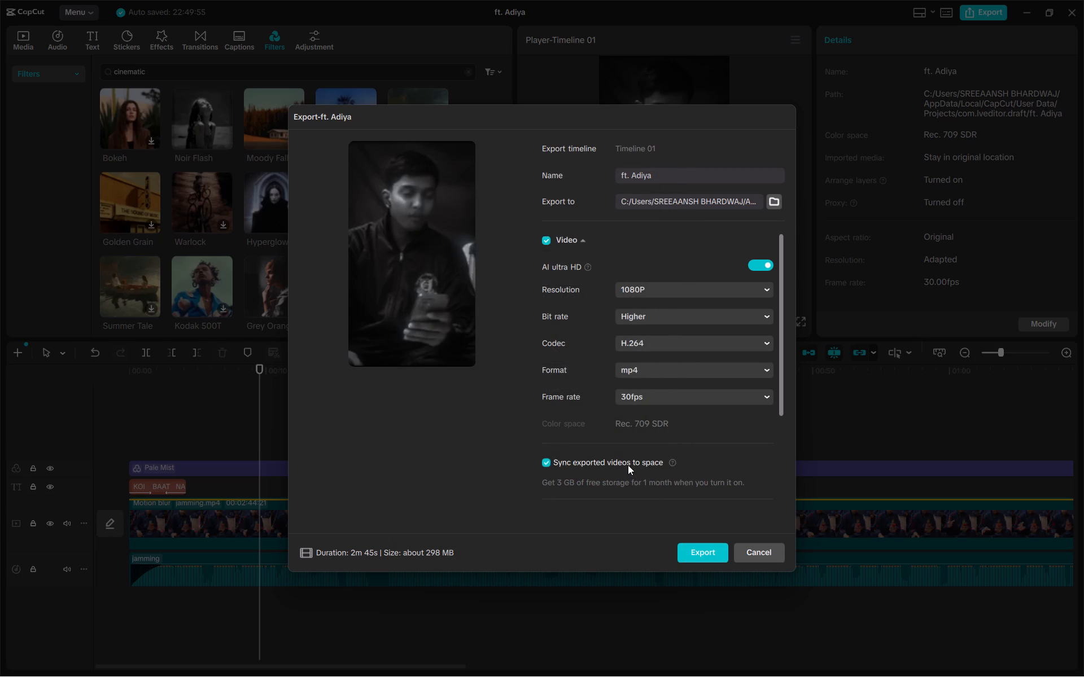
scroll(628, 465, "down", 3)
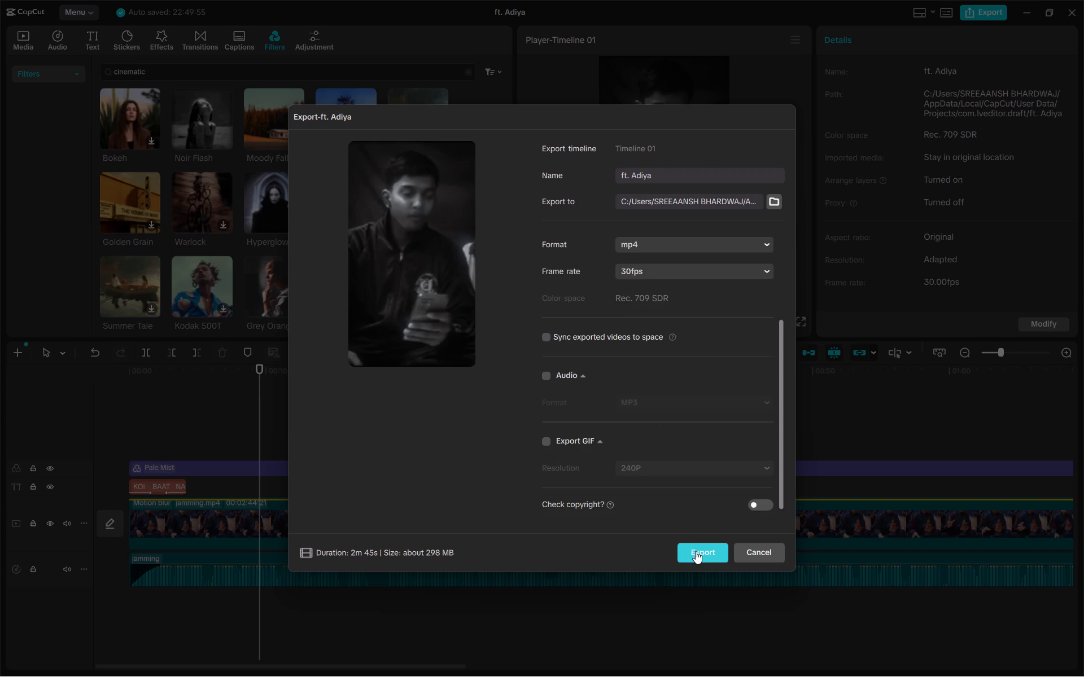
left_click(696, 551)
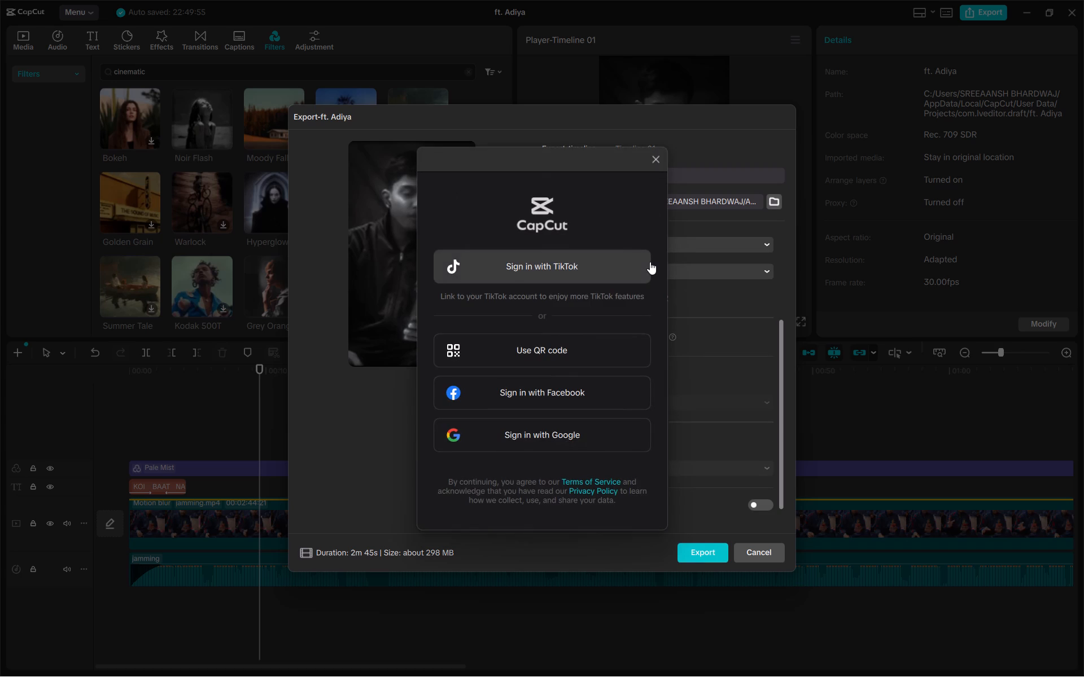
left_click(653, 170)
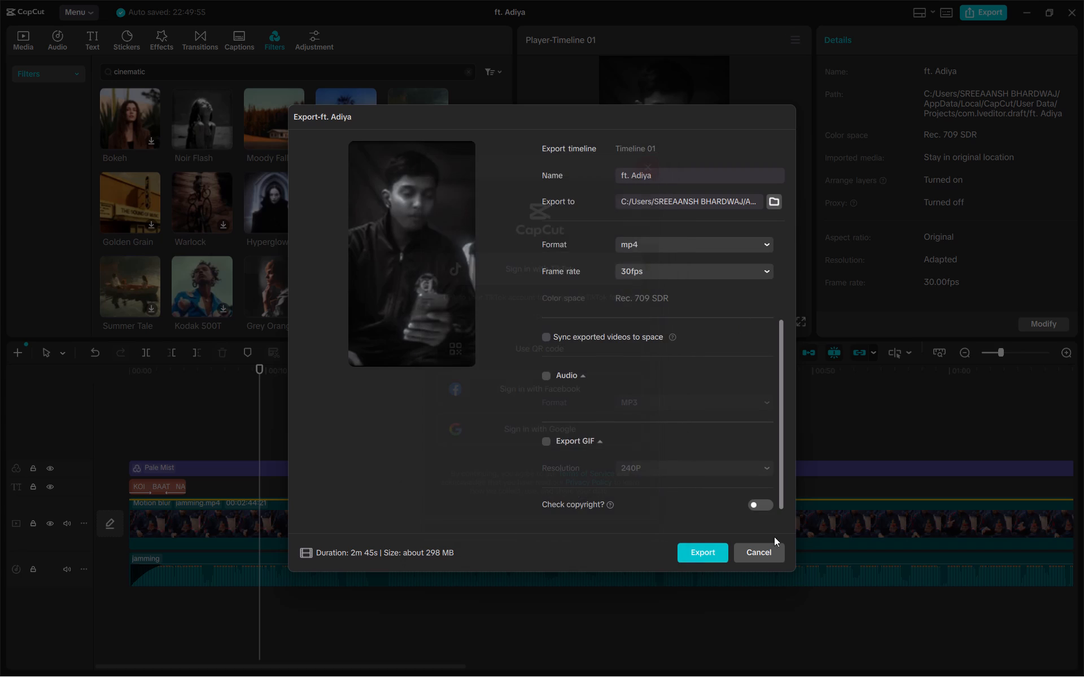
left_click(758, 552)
Close the ft. Adiya project and return to the home screen.
left_click(1074, 8)
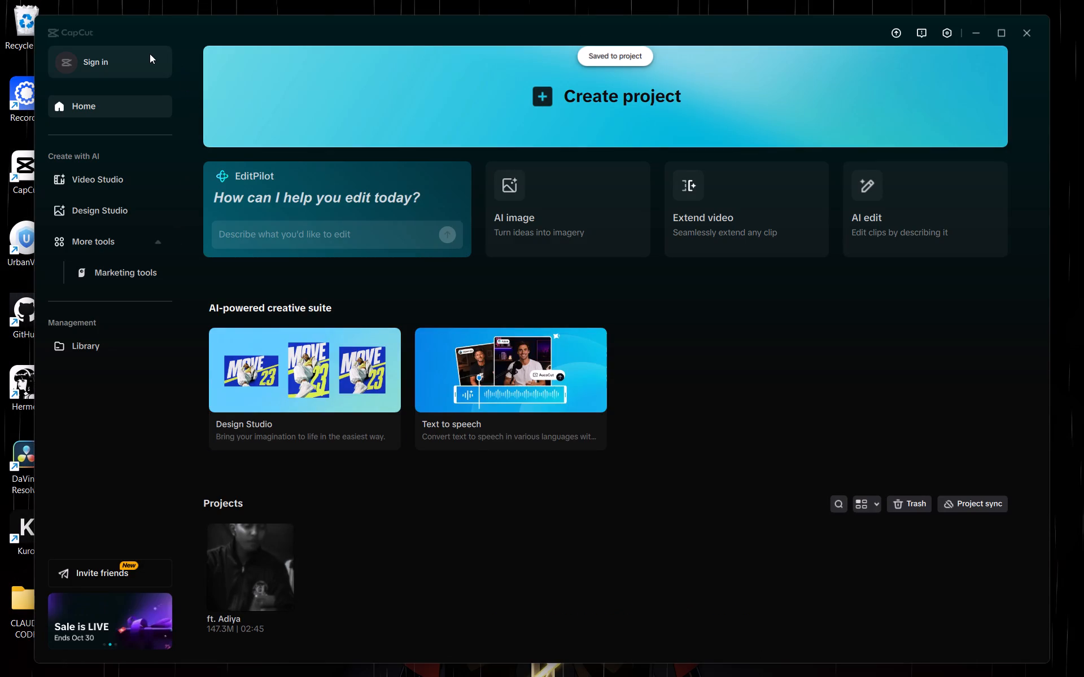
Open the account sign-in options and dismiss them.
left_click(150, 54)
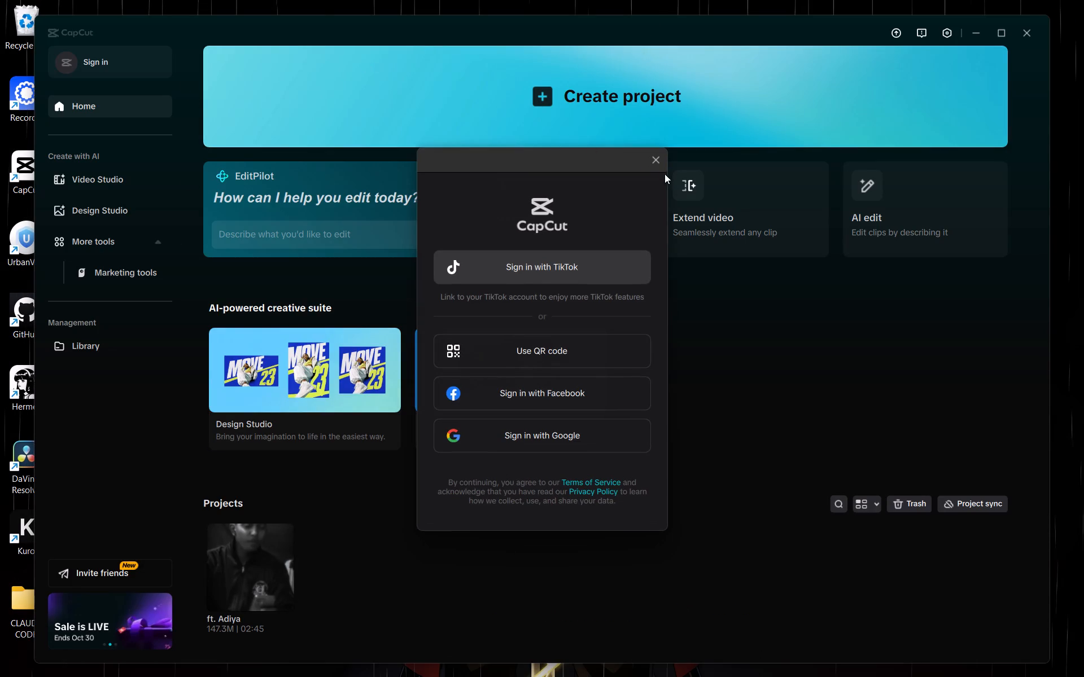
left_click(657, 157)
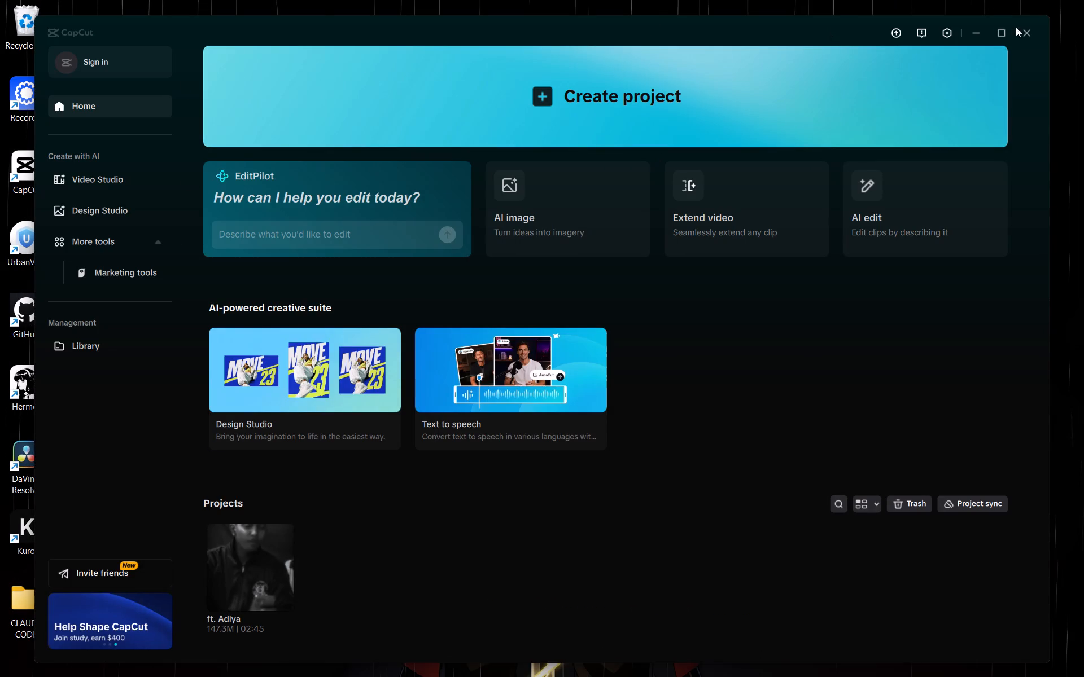
Close CapCut from its home screen and return to the desktop.
left_click(1023, 30)
right_click(745, 169)
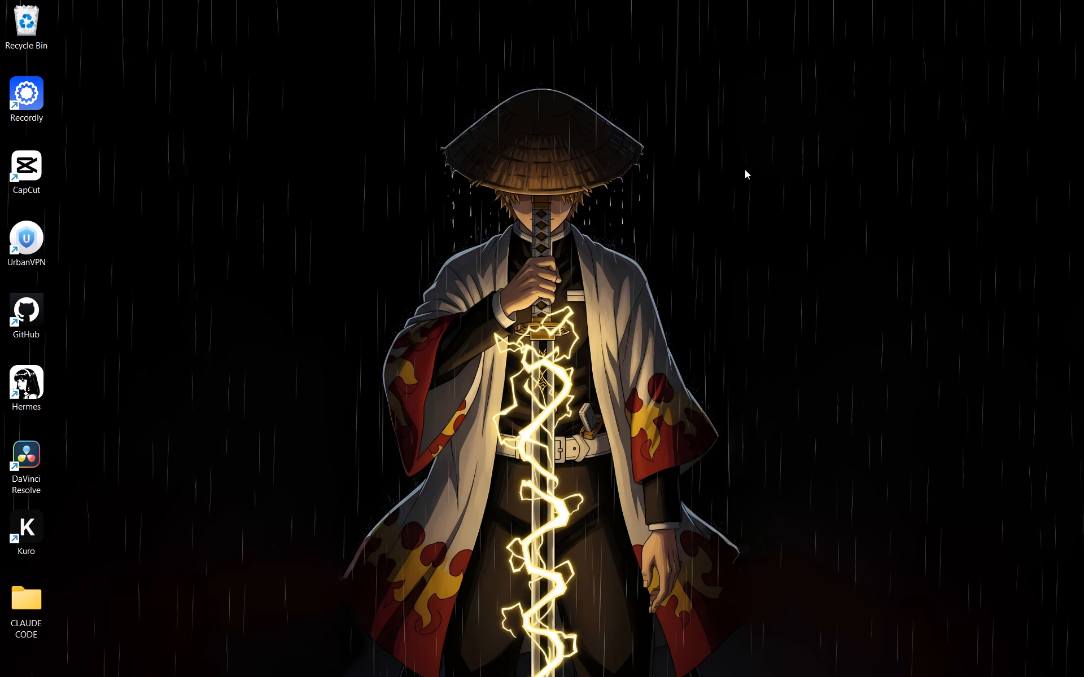
left_click(769, 238)
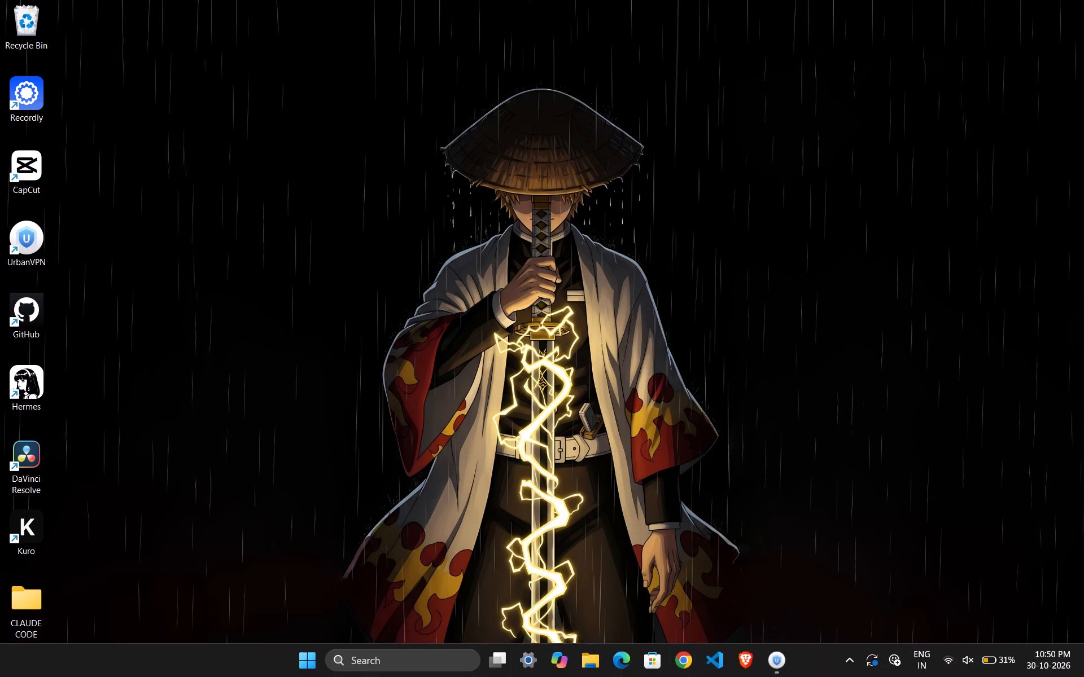
Switch to UrbanVPN, disconnect the VPN from the Russia server and close its window.
left_click(777, 654)
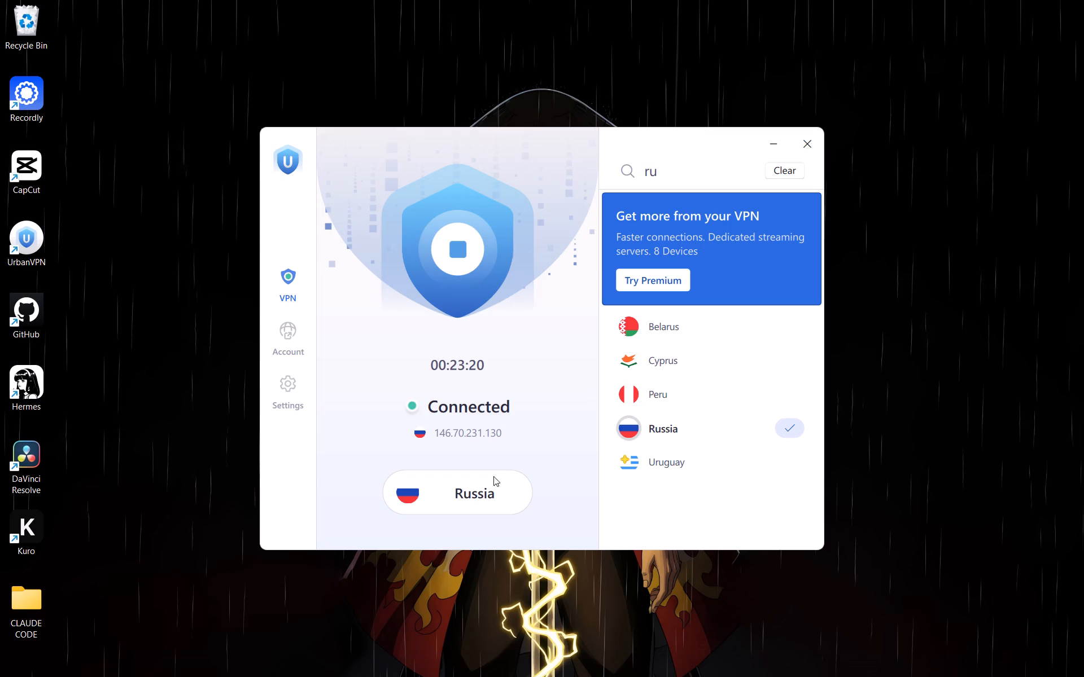
left_click(481, 278)
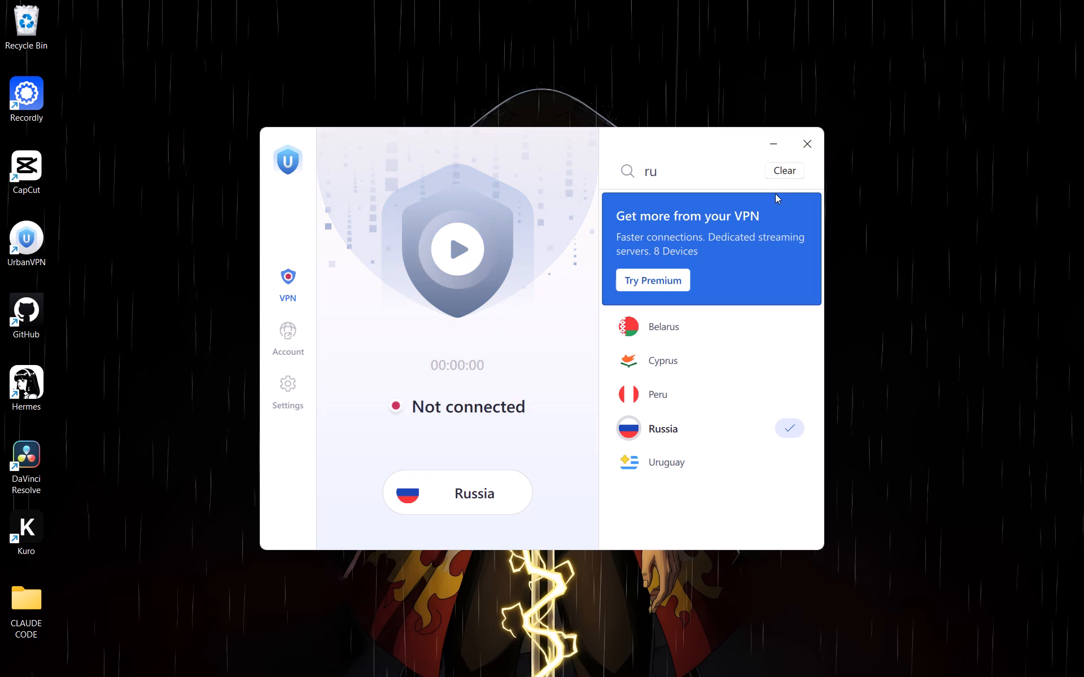
left_click(795, 139)
right_click(795, 139)
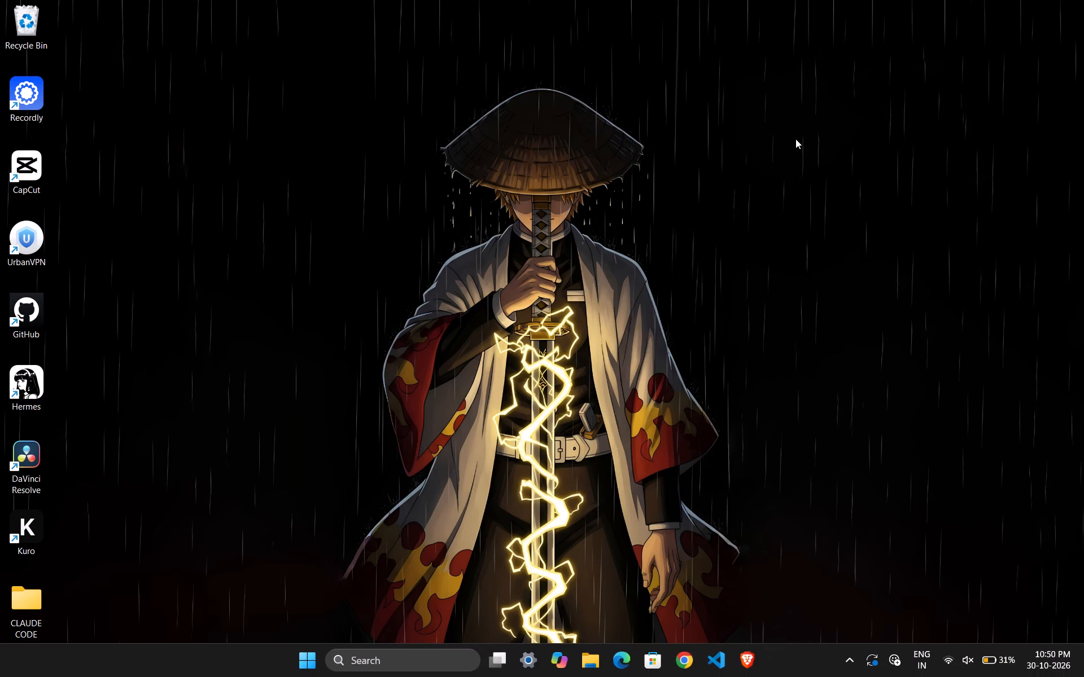
left_click(837, 199)
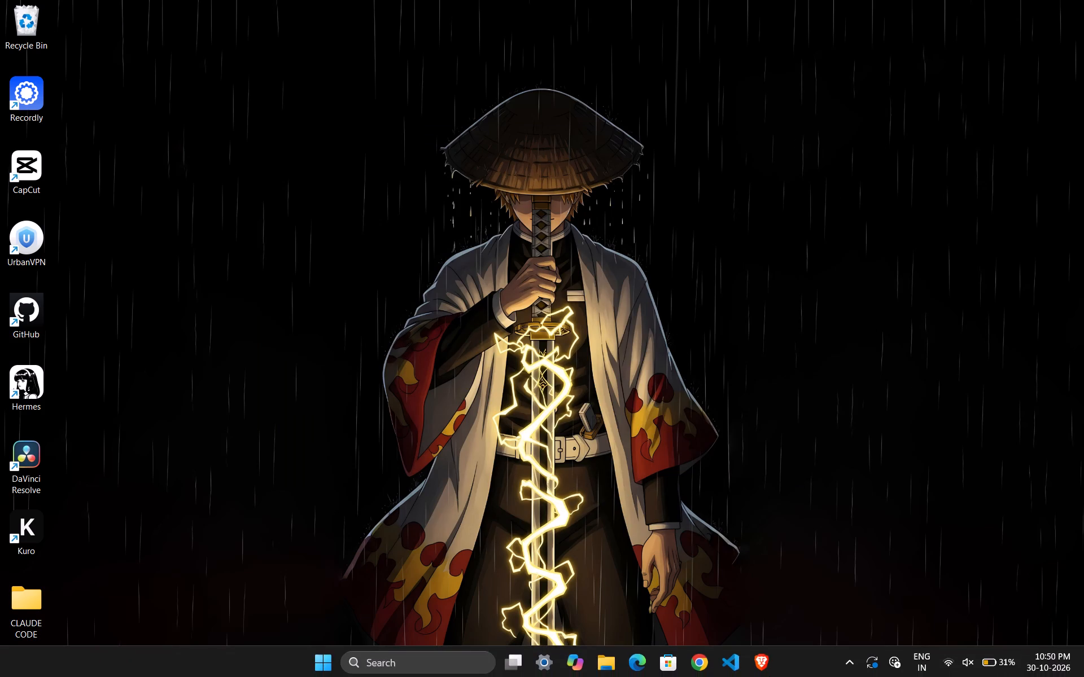
Show the hidden apps running in the background in the system tray.
left_click(852, 656)
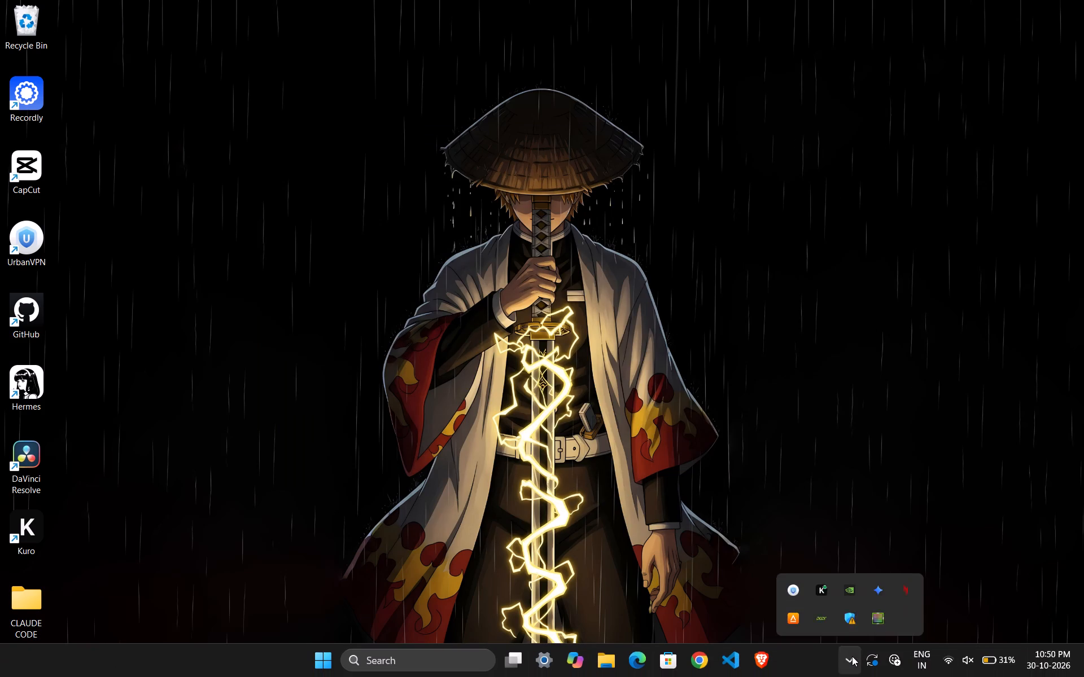